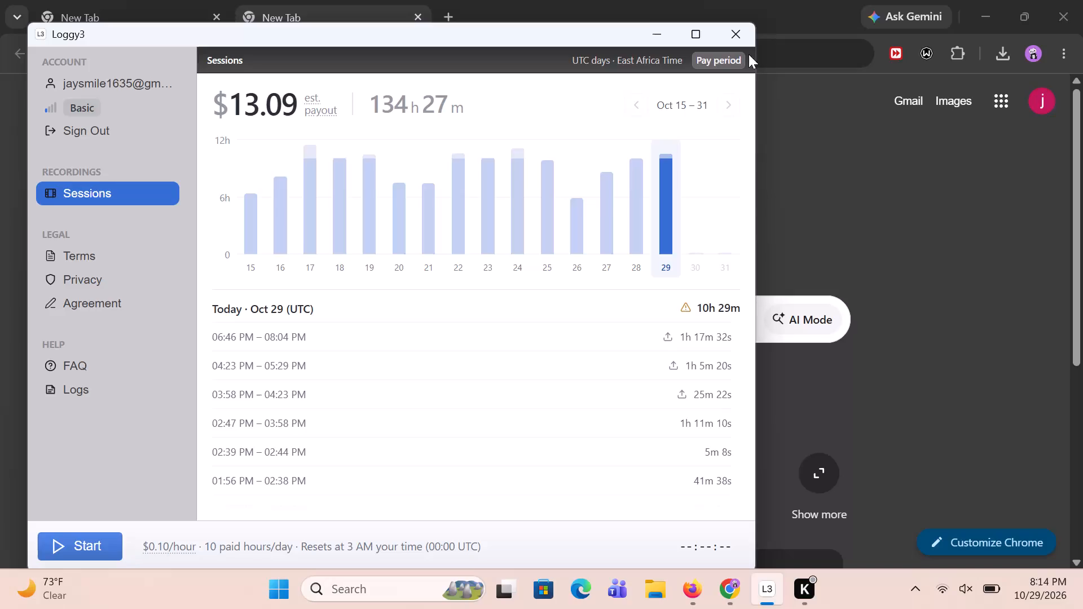
# Switch to Chrome and open the previously visited My Animation project in Lottie Creator in a new browser tab.
pyautogui.click(849, 248)
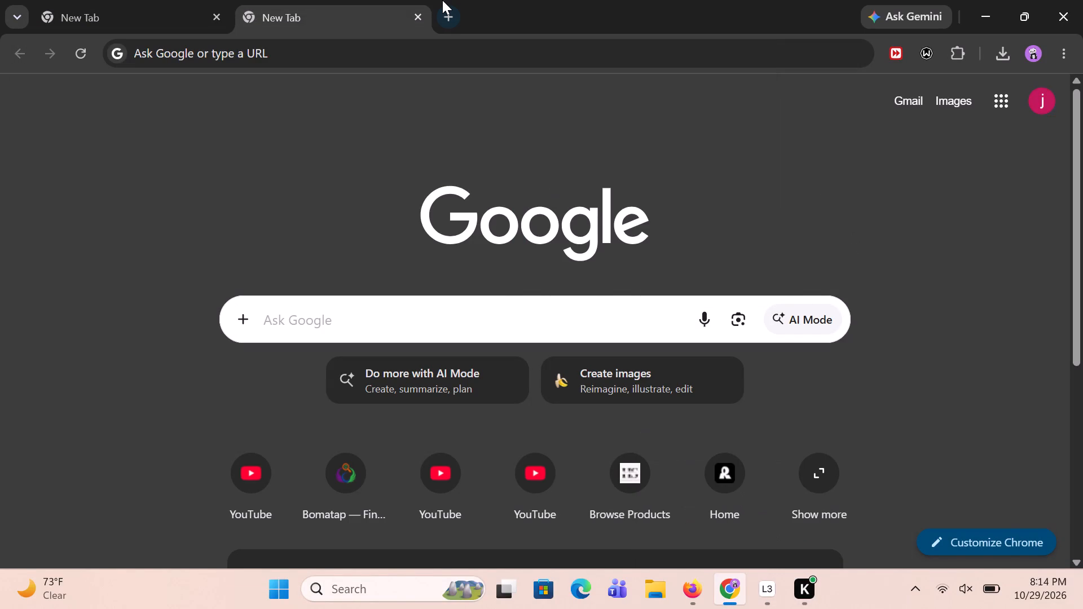
pyautogui.click(448, 16)
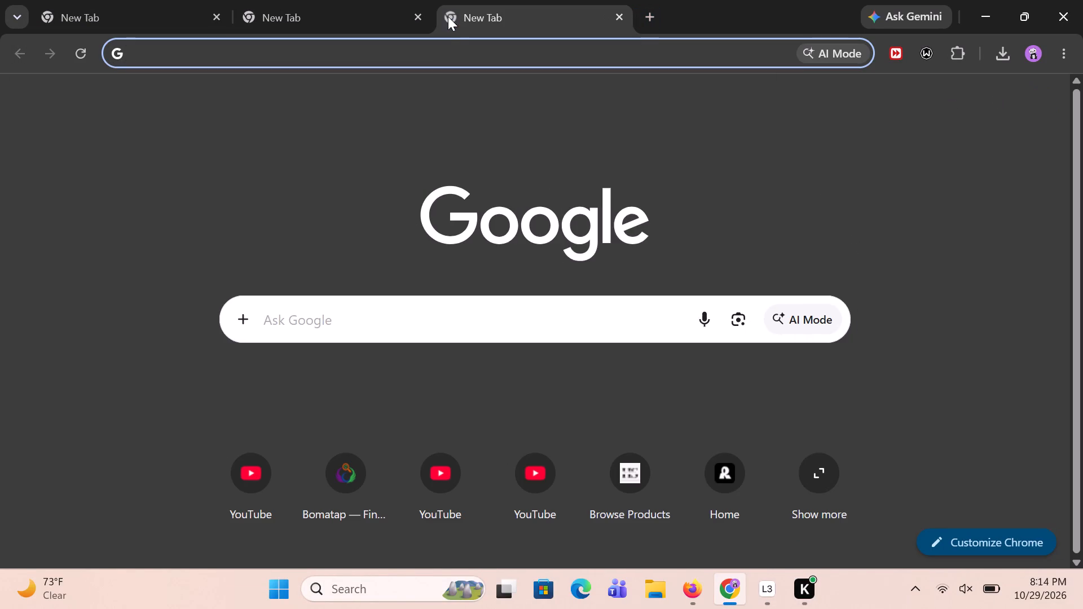
pyautogui.write('loti')
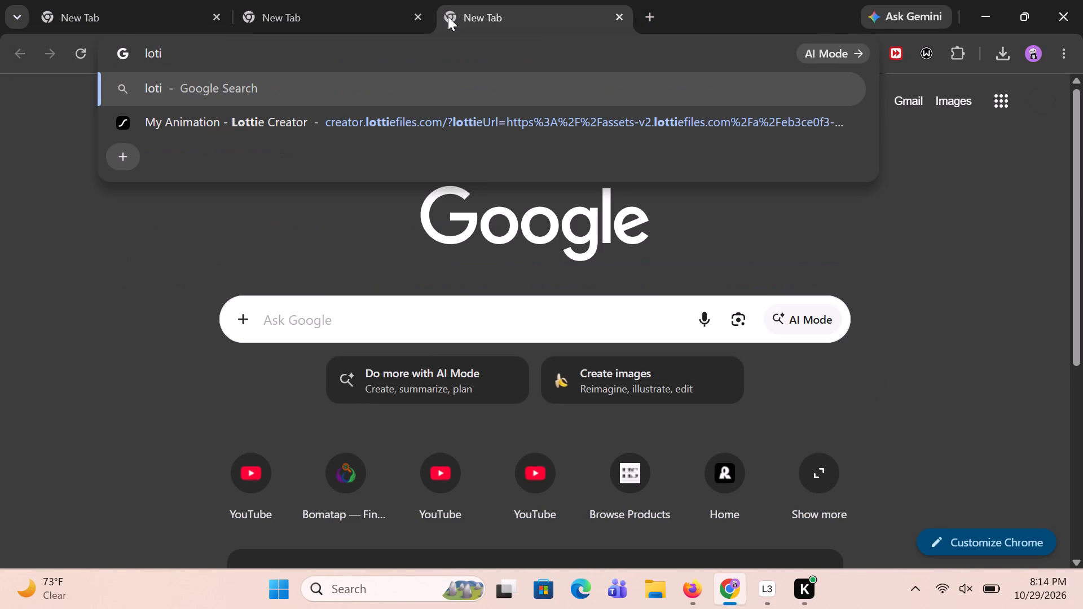
pyautogui.press('BackSpace')
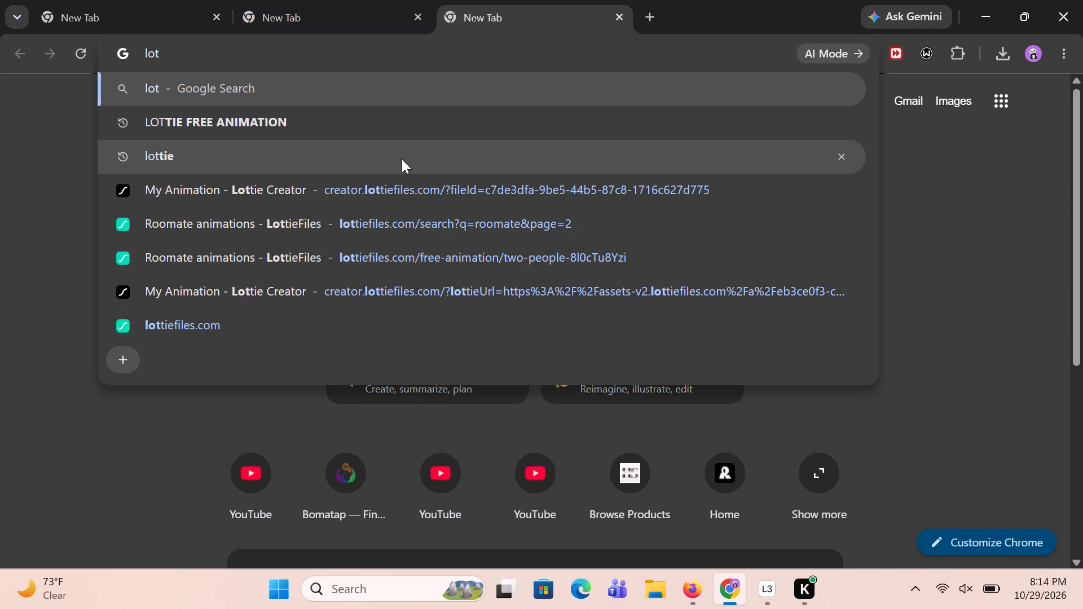
pyautogui.click(417, 197)
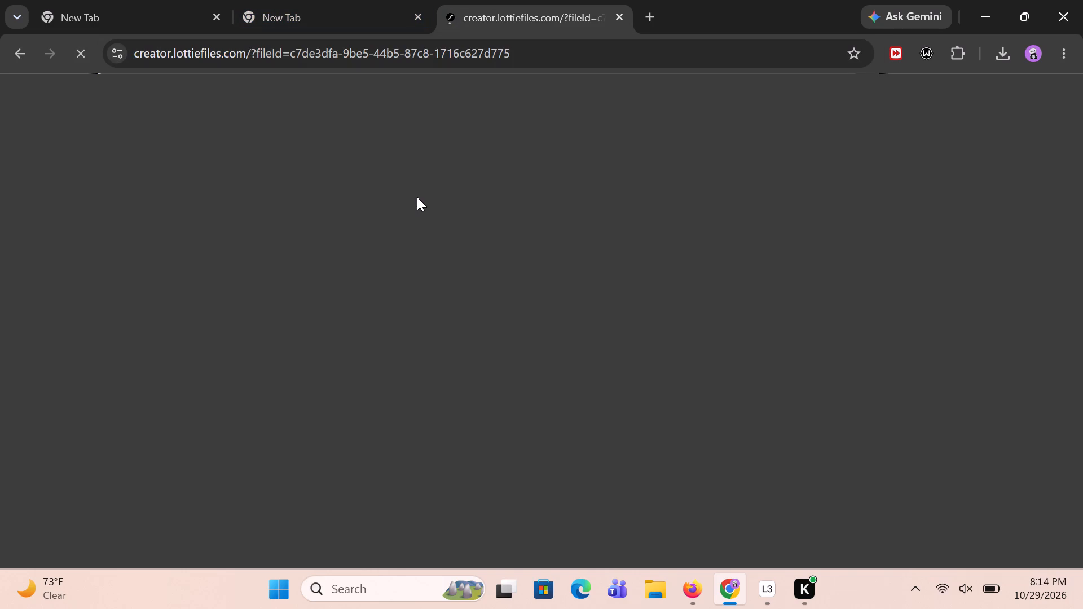
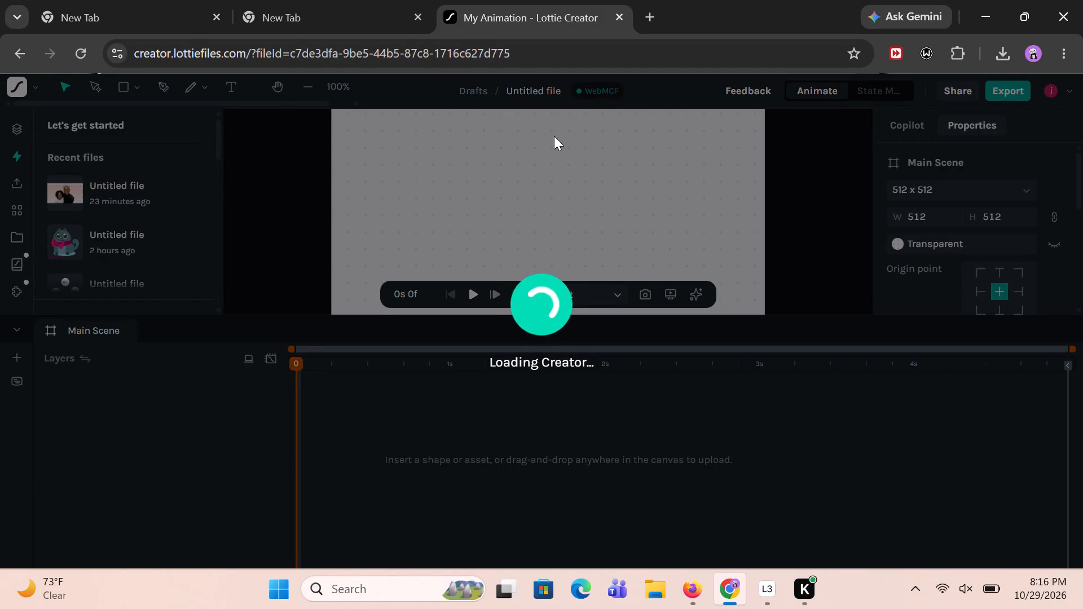
# Close the unused blank browser tab next to the My Animation project.
pyautogui.click(412, 21)
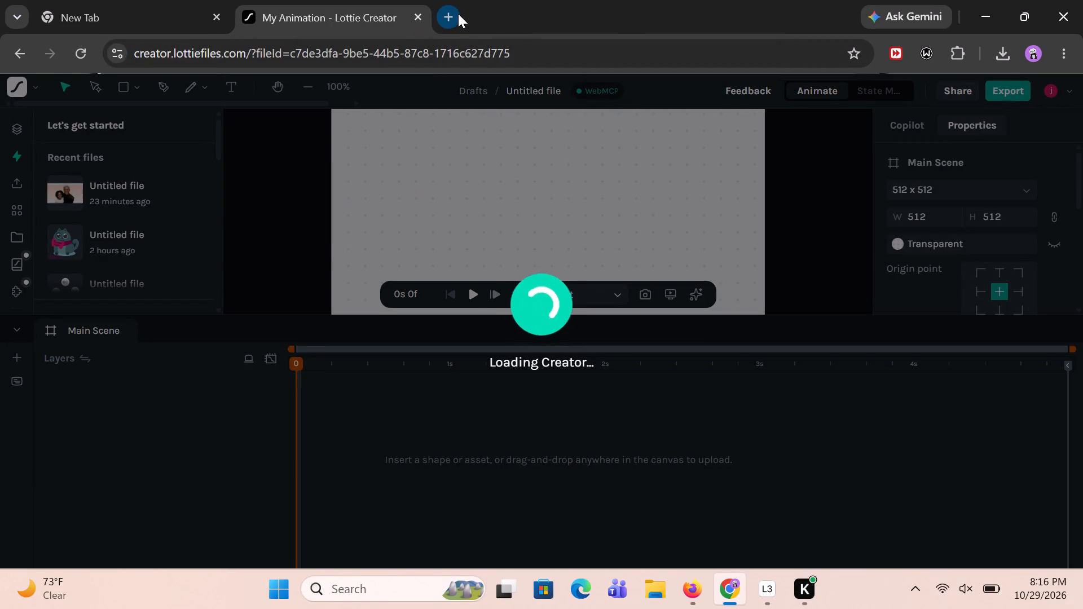
# In a new browser tab, search Google for "LOTTIE FREE ANIMATION" and open the LottieFiles free animations result.
pyautogui.click(458, 14)
pyautogui.write('lo')
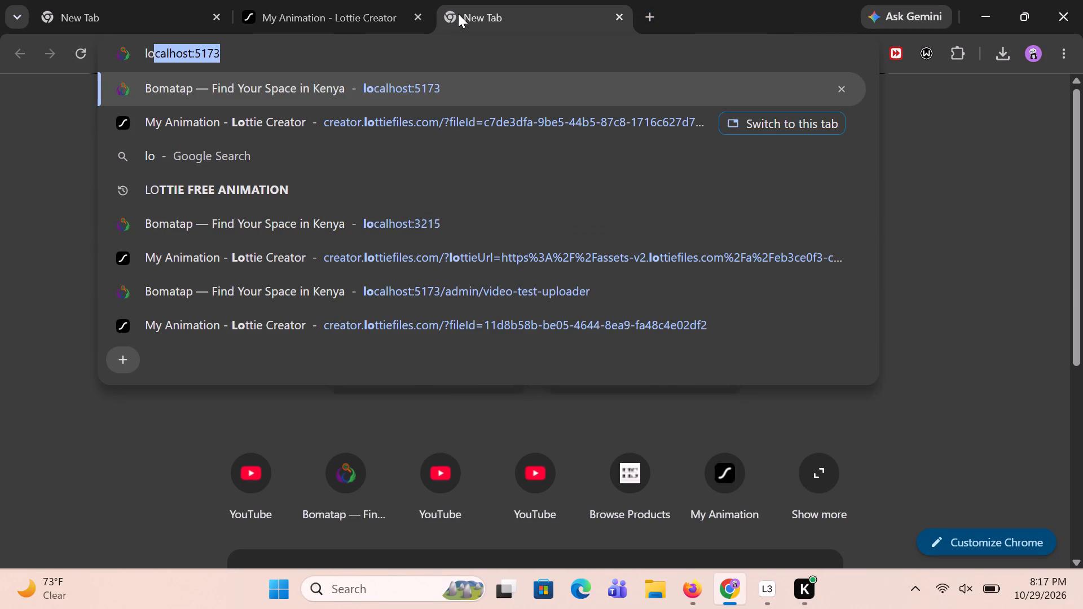
pyautogui.press('t')
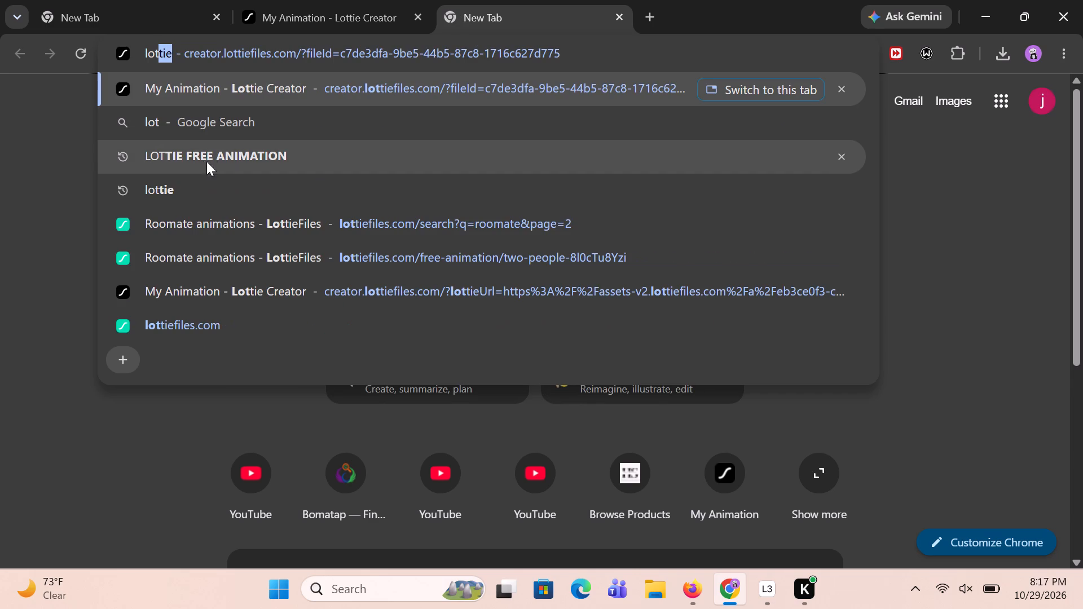
pyautogui.click(191, 149)
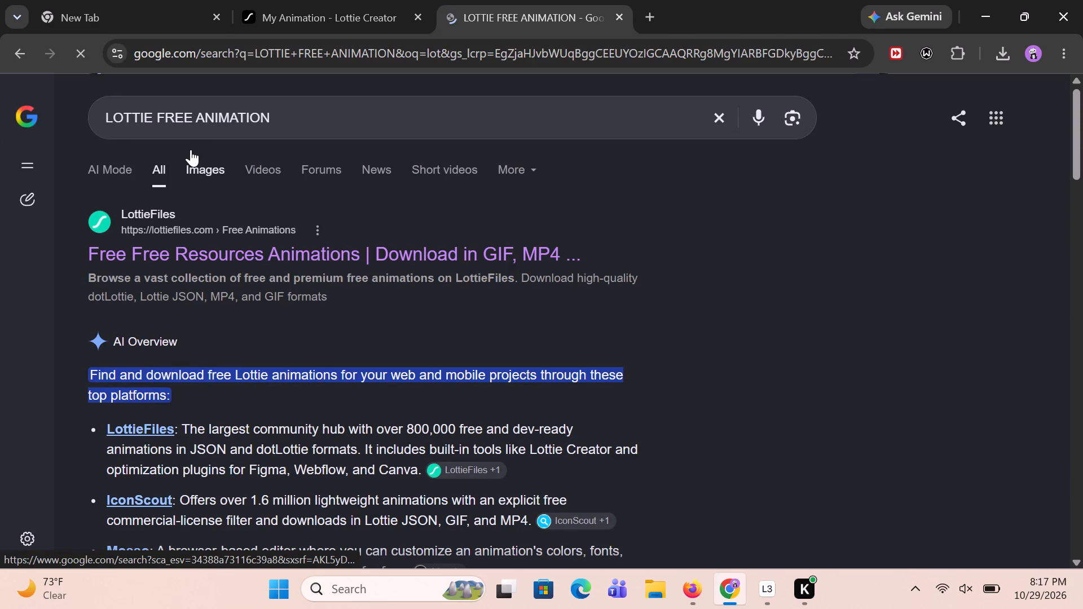
pyautogui.click(193, 256)
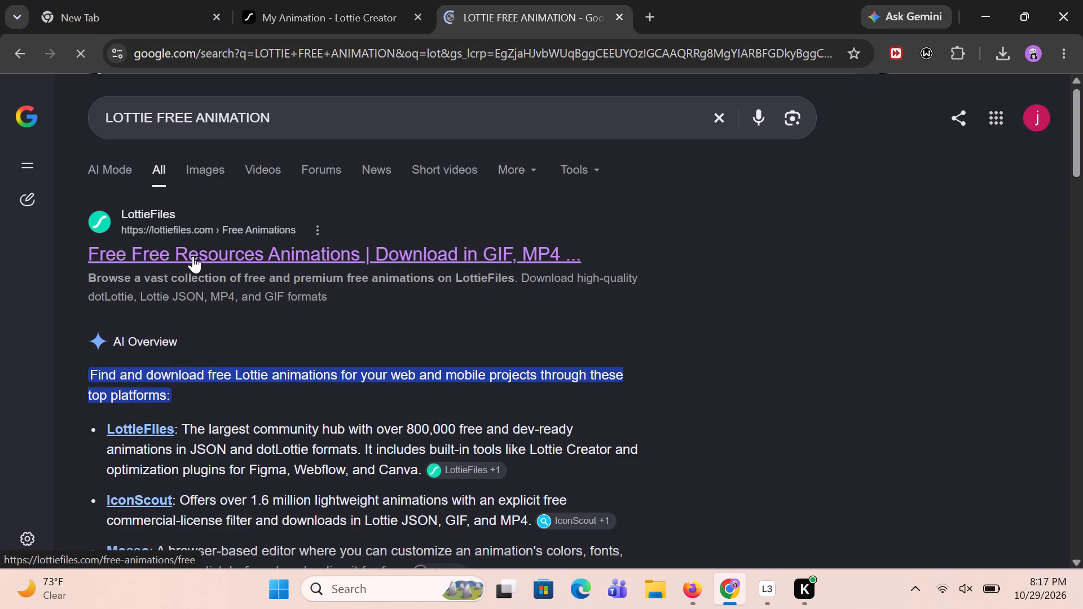
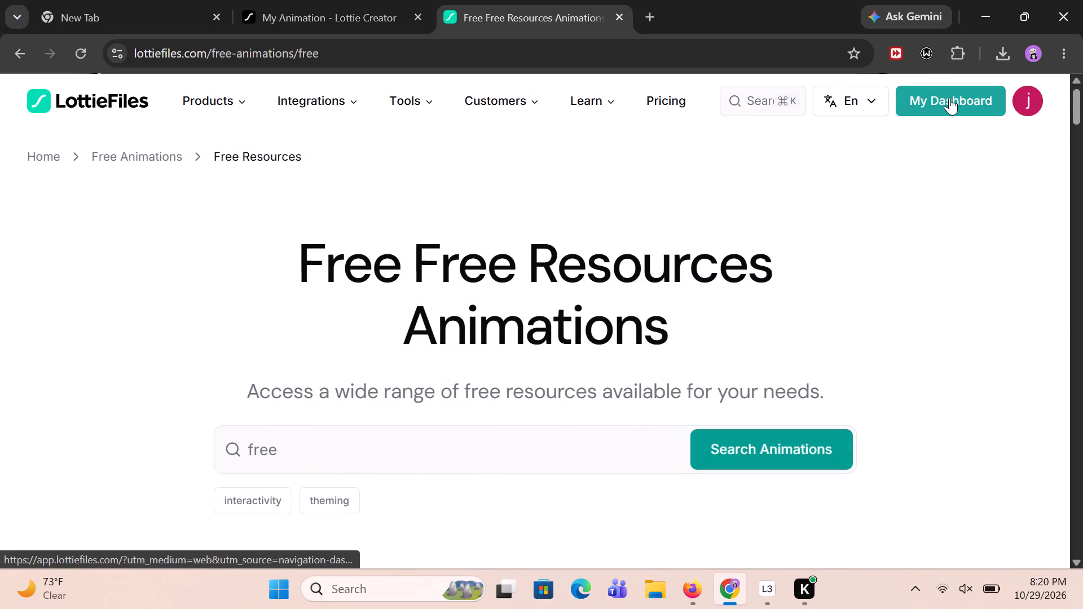
# Open the account's LottieFiles dashboard from the free animations page.
pyautogui.click(949, 98)
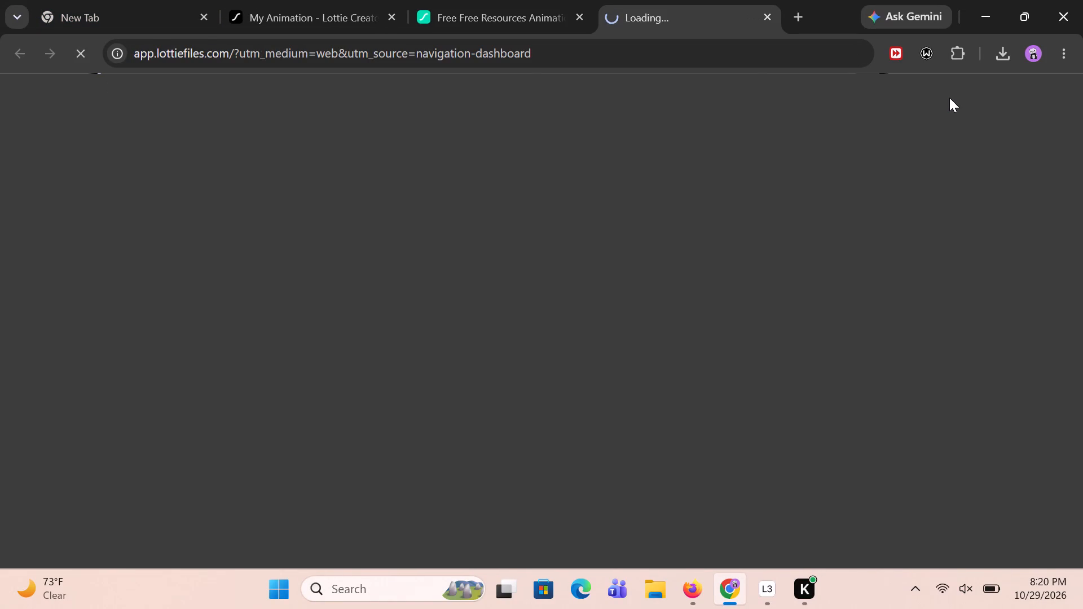
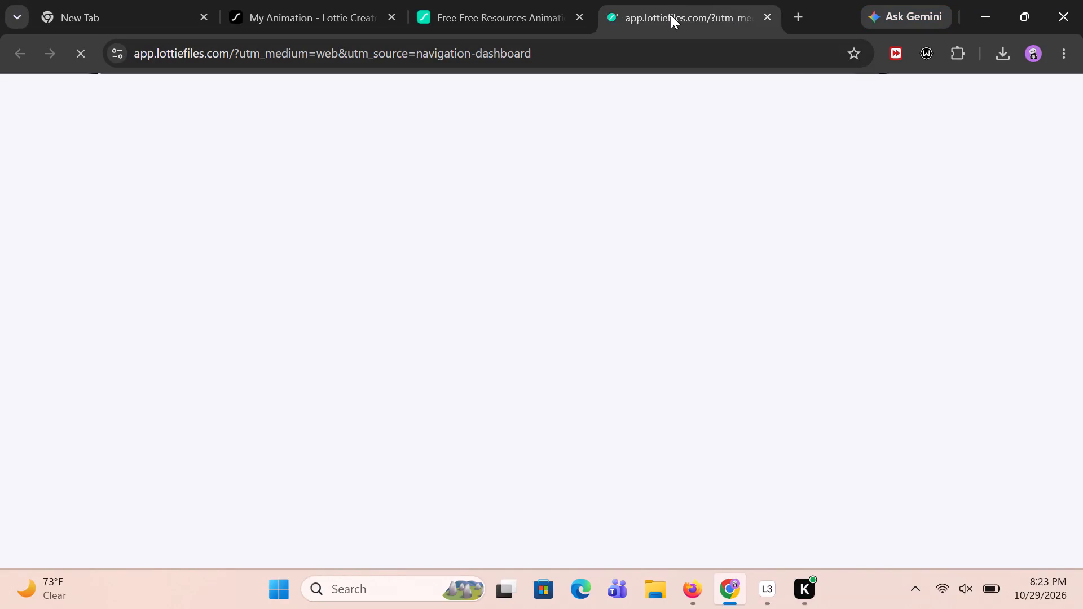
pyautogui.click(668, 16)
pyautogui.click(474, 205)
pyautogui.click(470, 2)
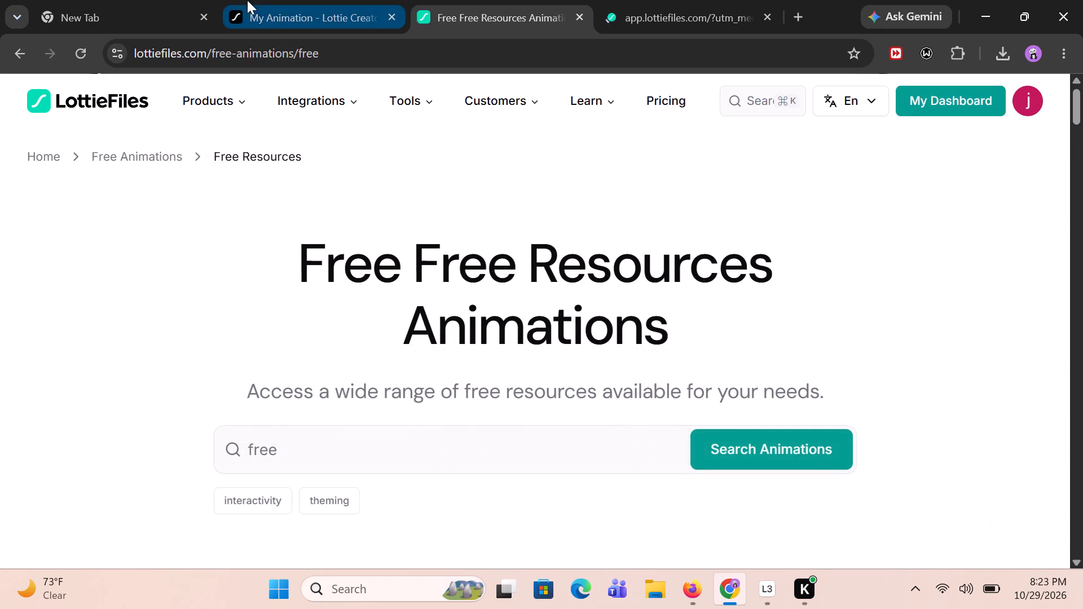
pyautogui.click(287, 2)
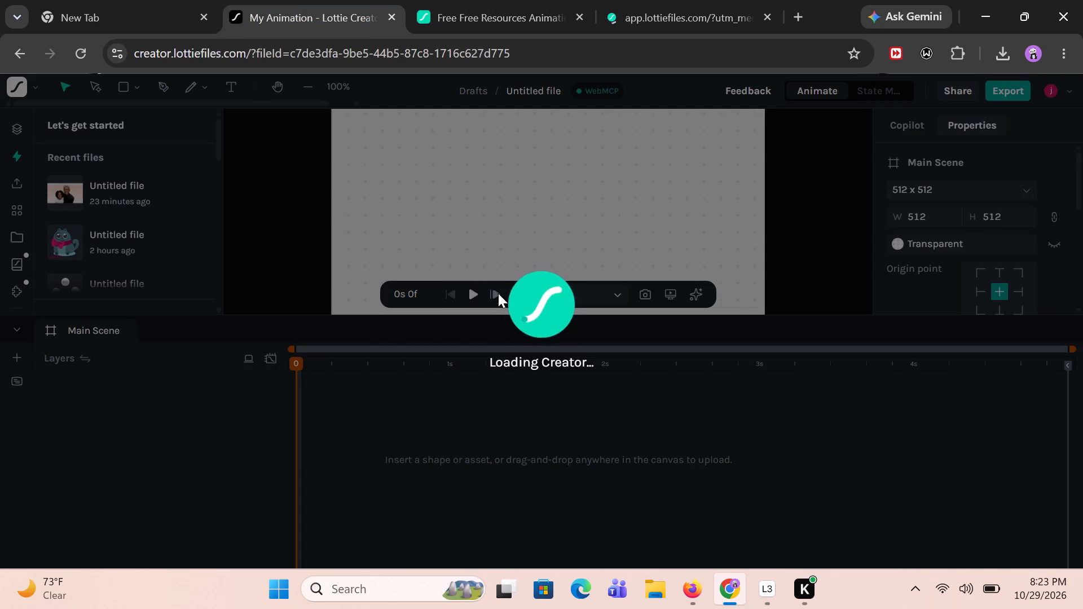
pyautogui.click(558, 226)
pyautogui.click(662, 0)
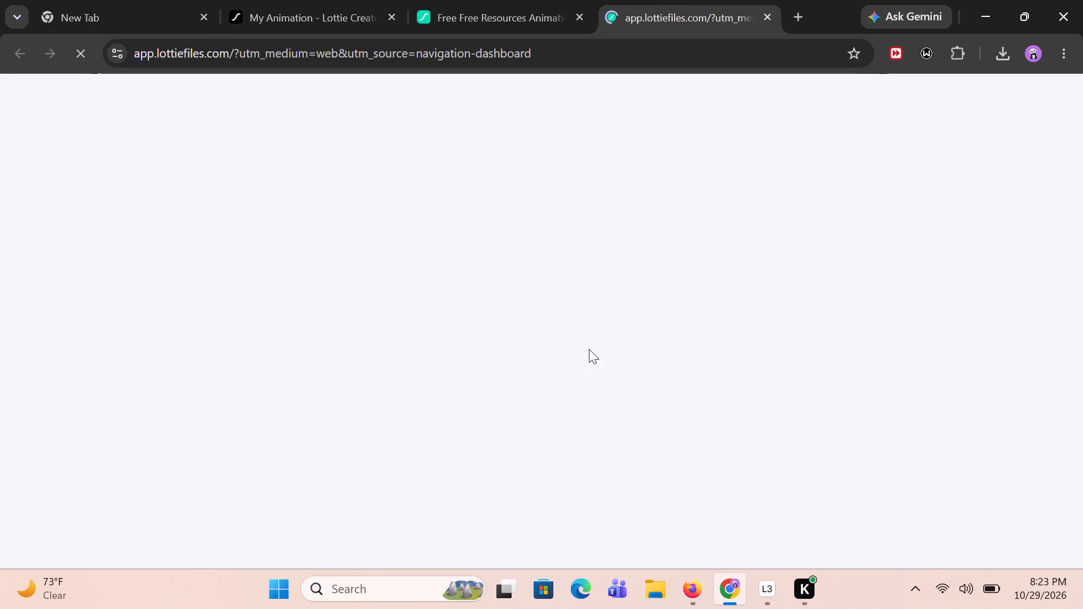
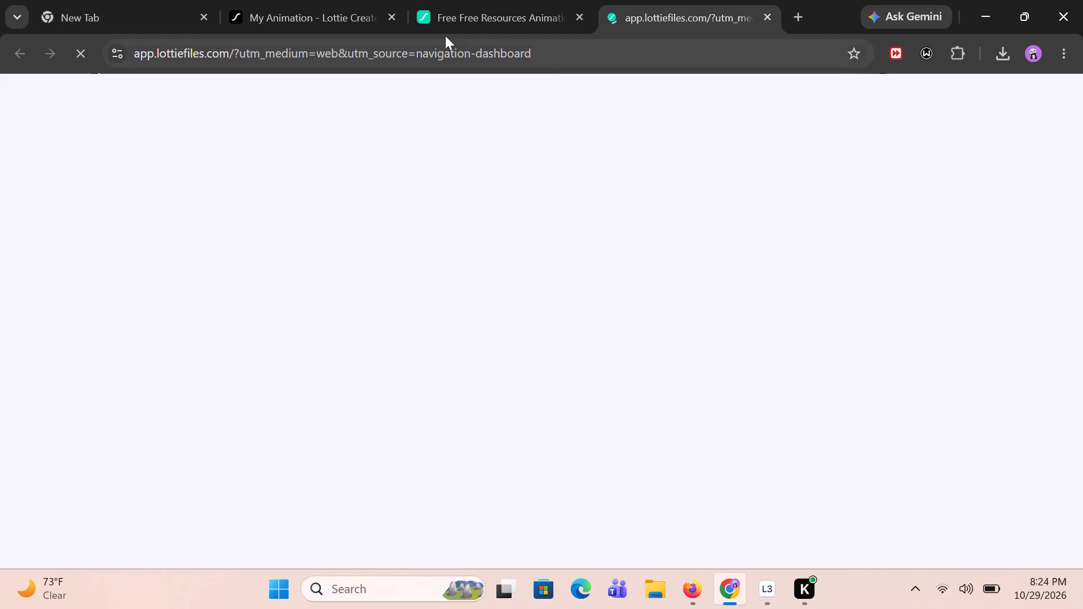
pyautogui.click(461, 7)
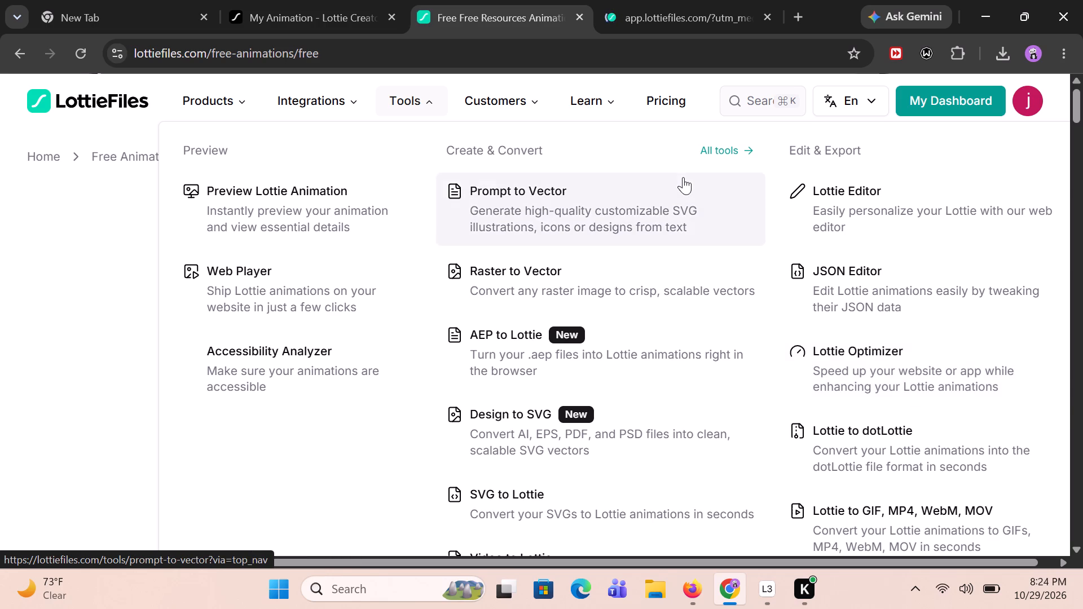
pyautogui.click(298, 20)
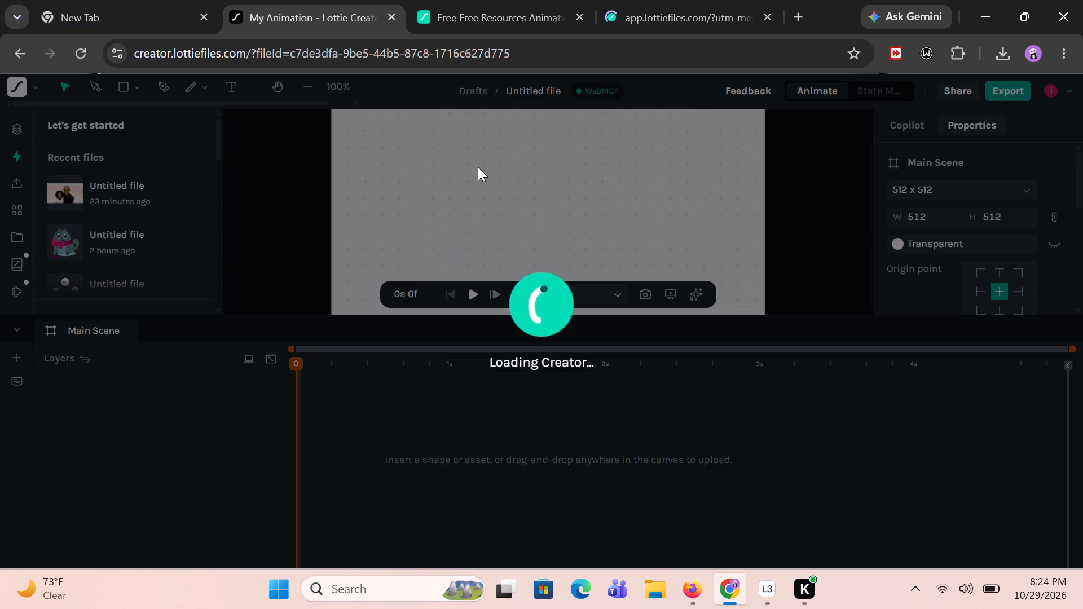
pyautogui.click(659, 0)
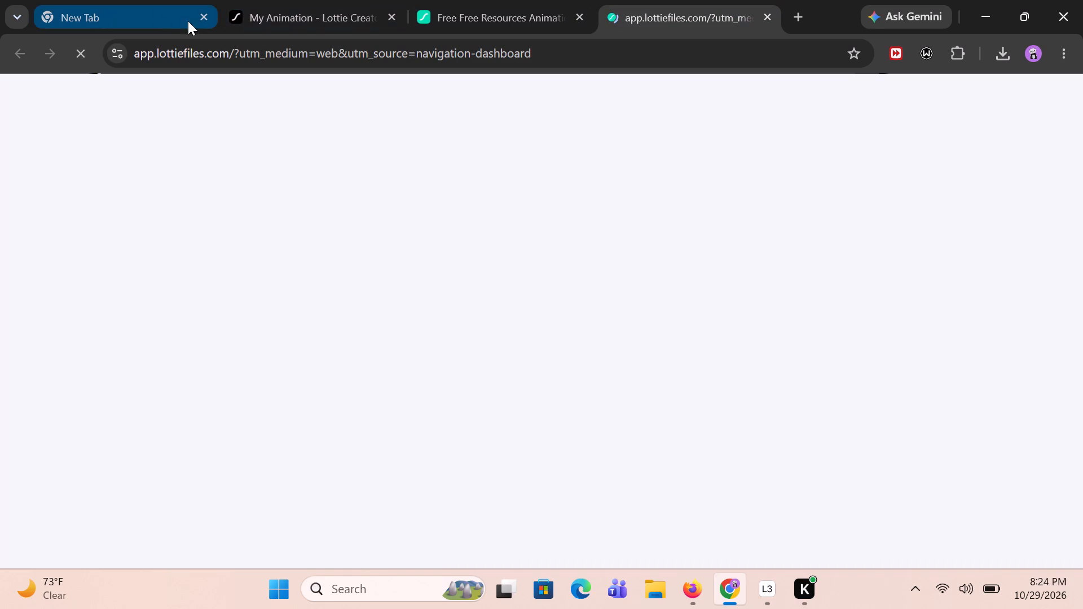
# Reload the My Animation project page in Lottie Creator.
pyautogui.click(259, 8)
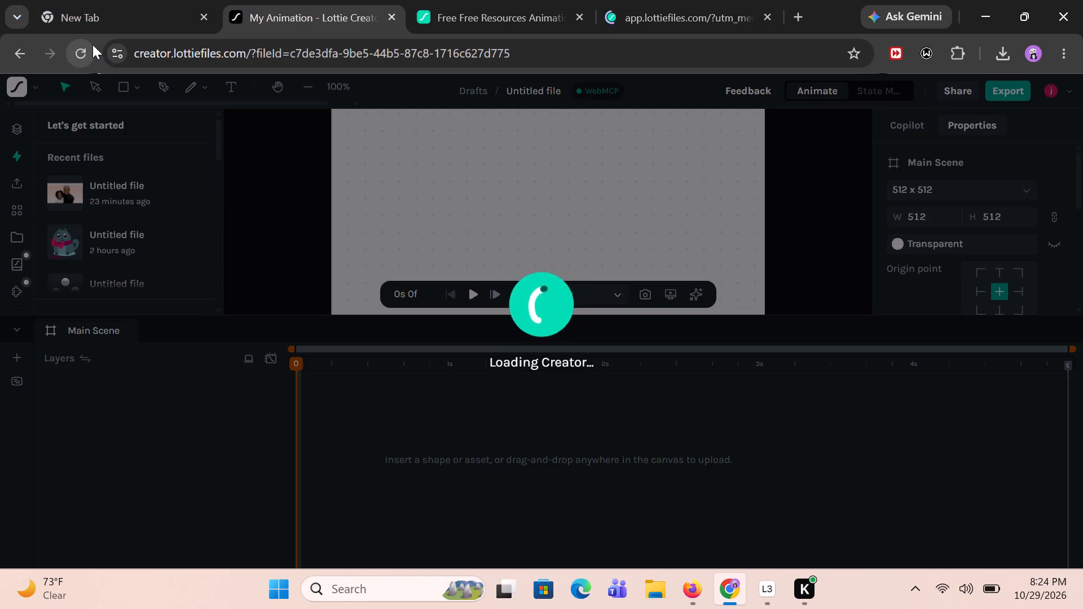
pyautogui.click(93, 45)
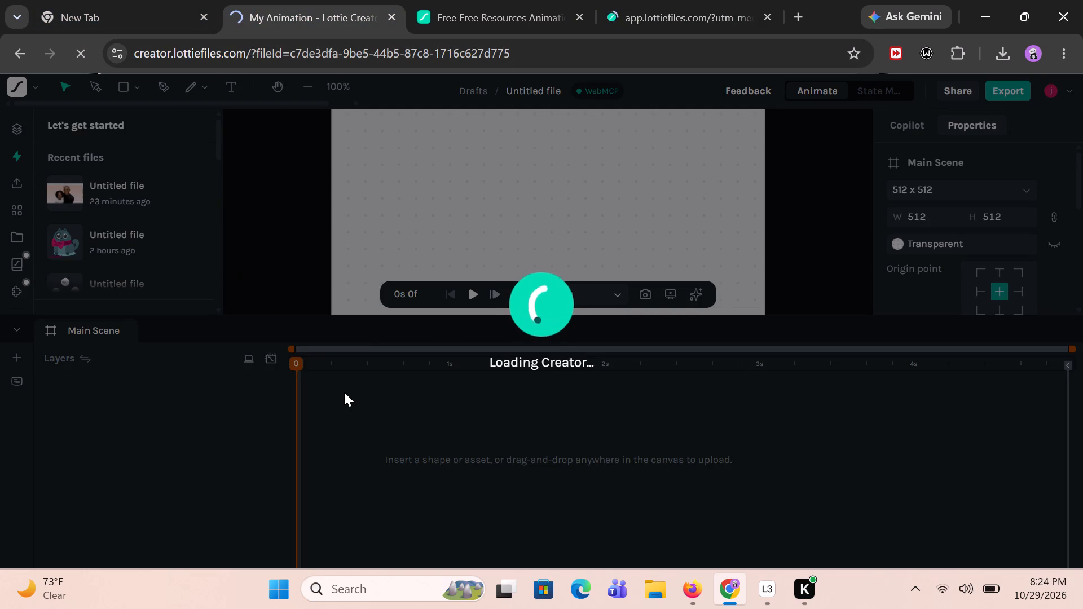
pyautogui.scroll(-4, 344, 392)
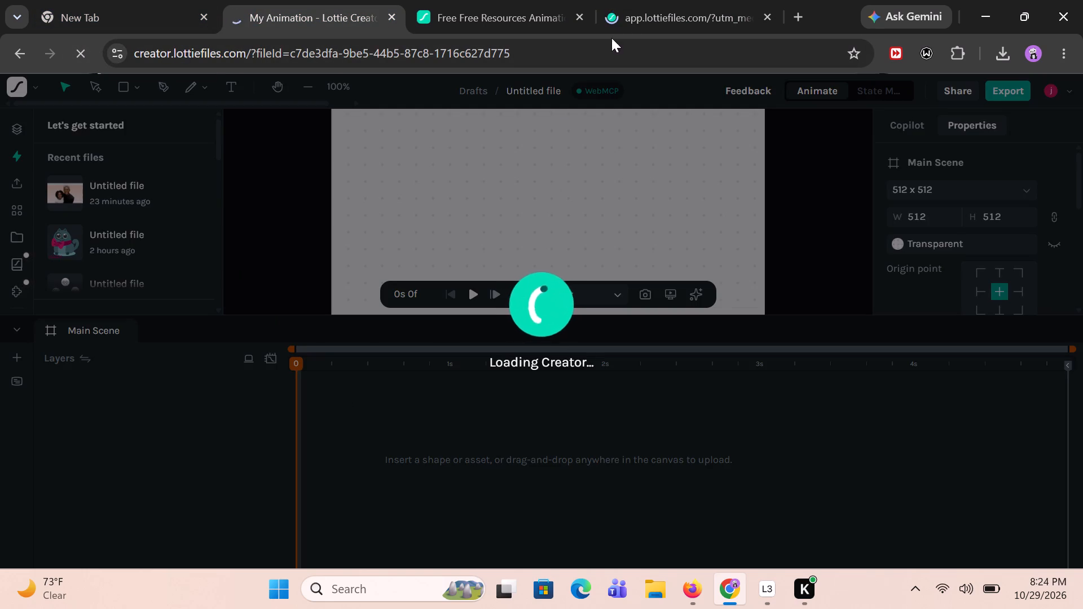
# Return to the LottieFiles dashboard page at app.lottiefiles.com.
pyautogui.click(652, 0)
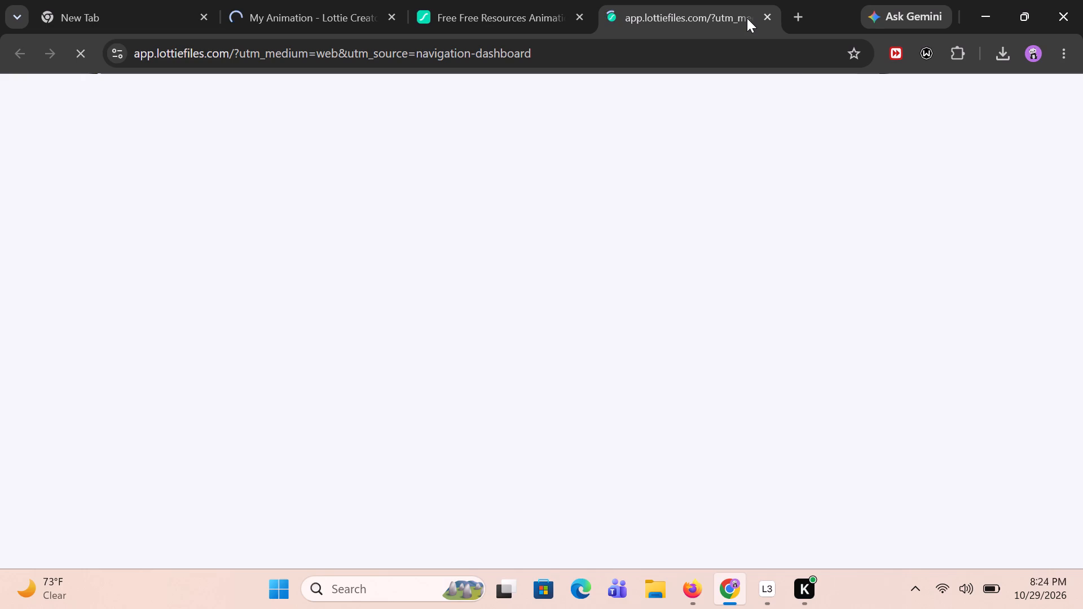
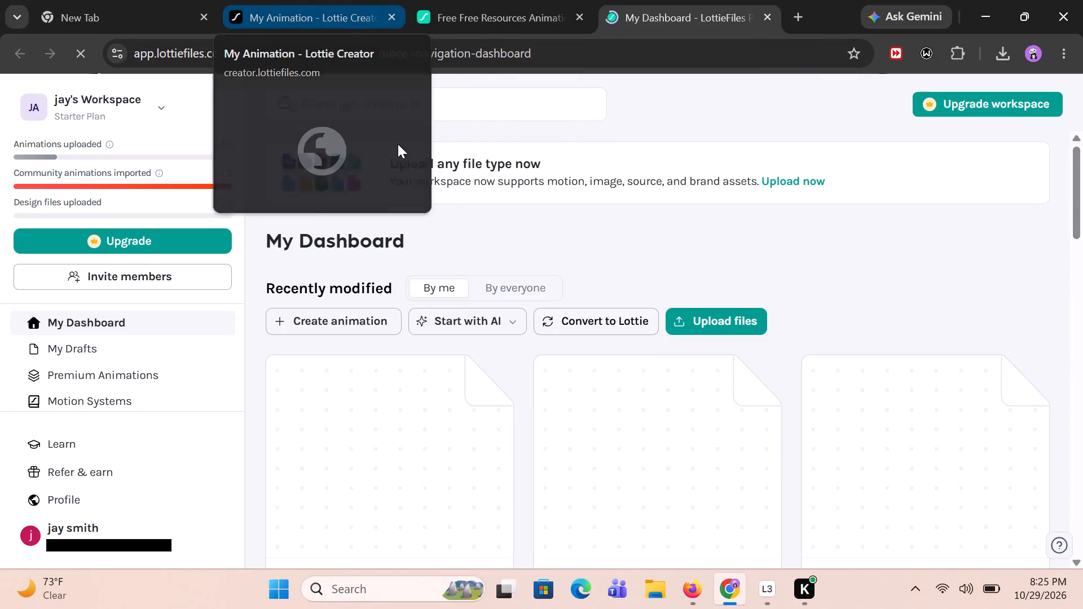
# Open the recently modified untitled file whose thumbnail shows a woman and a girl on a pink background.
pyautogui.scroll(-2, 457, 402)
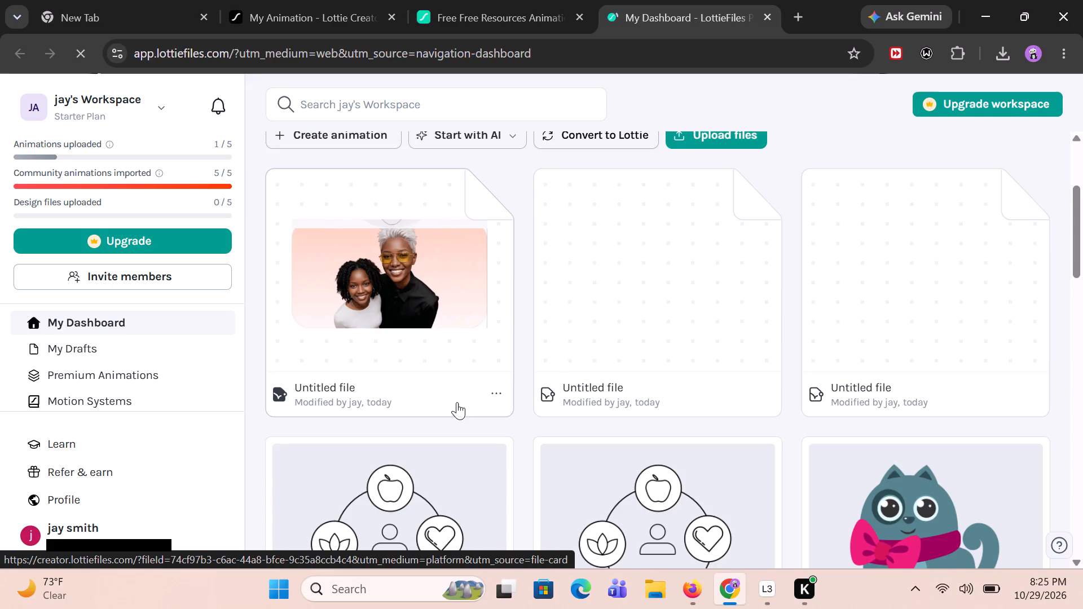
pyautogui.click(392, 299)
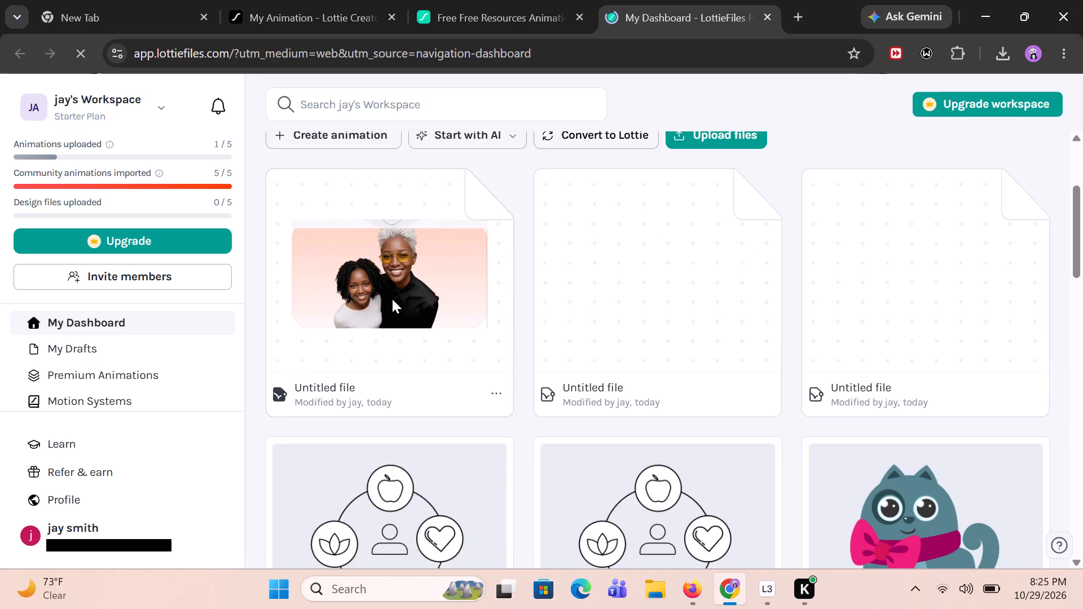
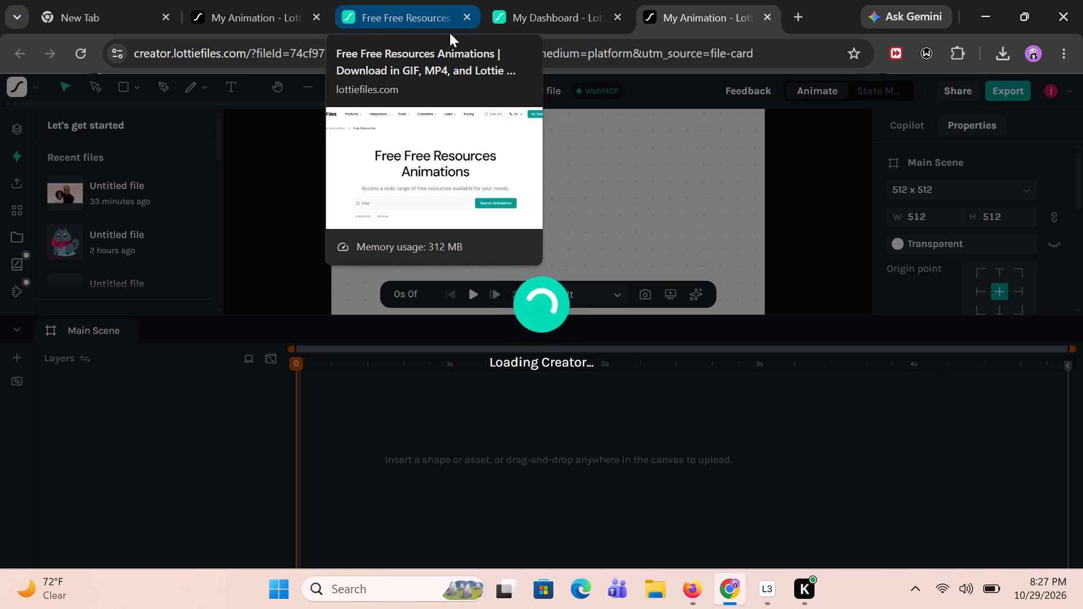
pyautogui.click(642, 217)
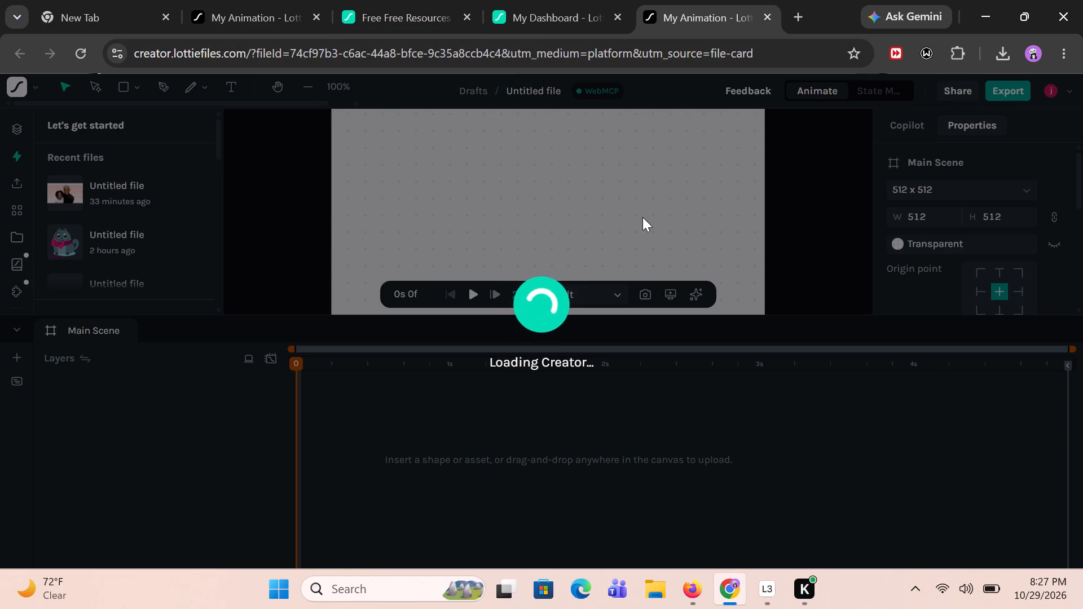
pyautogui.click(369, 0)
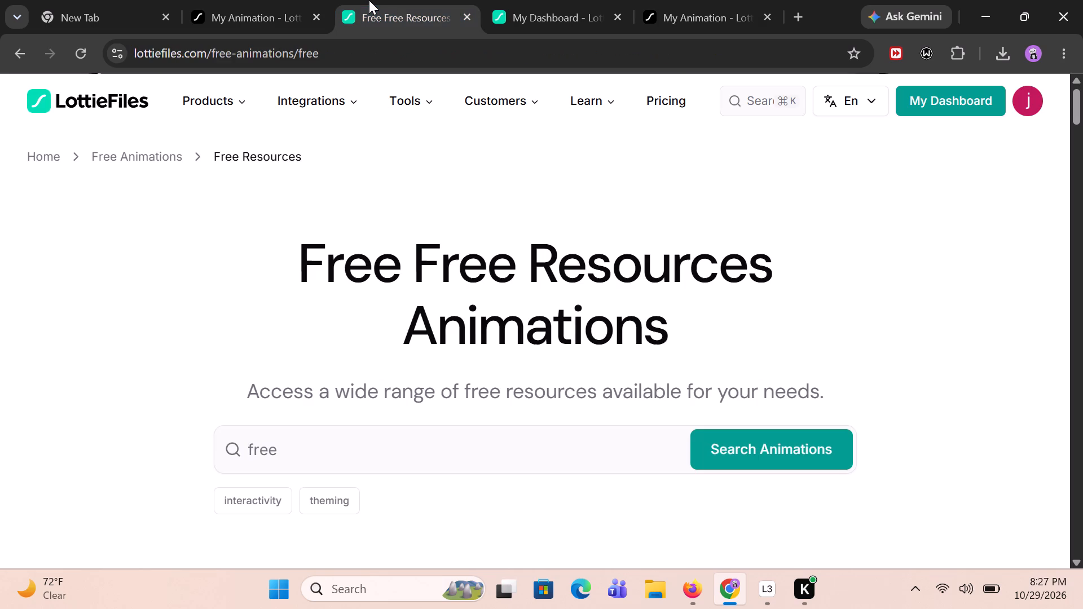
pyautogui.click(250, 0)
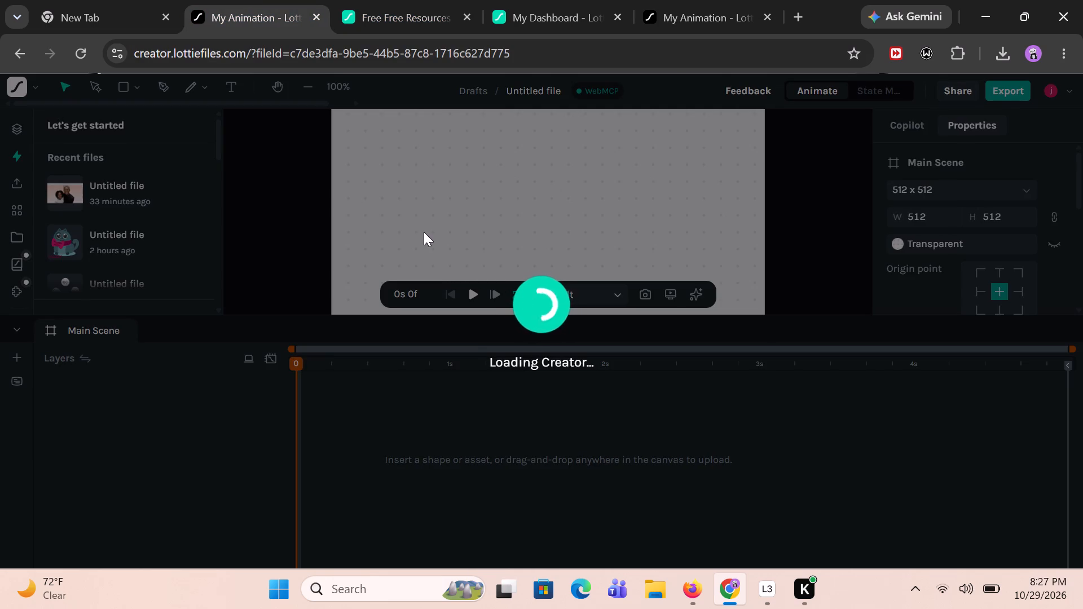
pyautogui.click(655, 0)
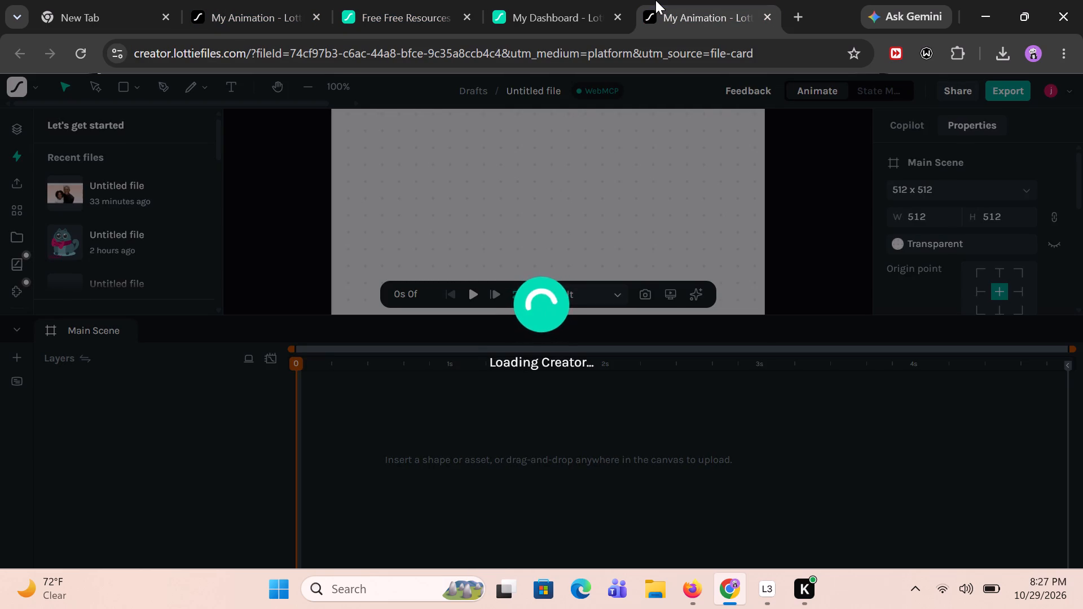
# Return to the LottieFiles dashboard and reopen the untitled file whose thumbnail shows a woman and a girl on a pink background.
pyautogui.click(536, 0)
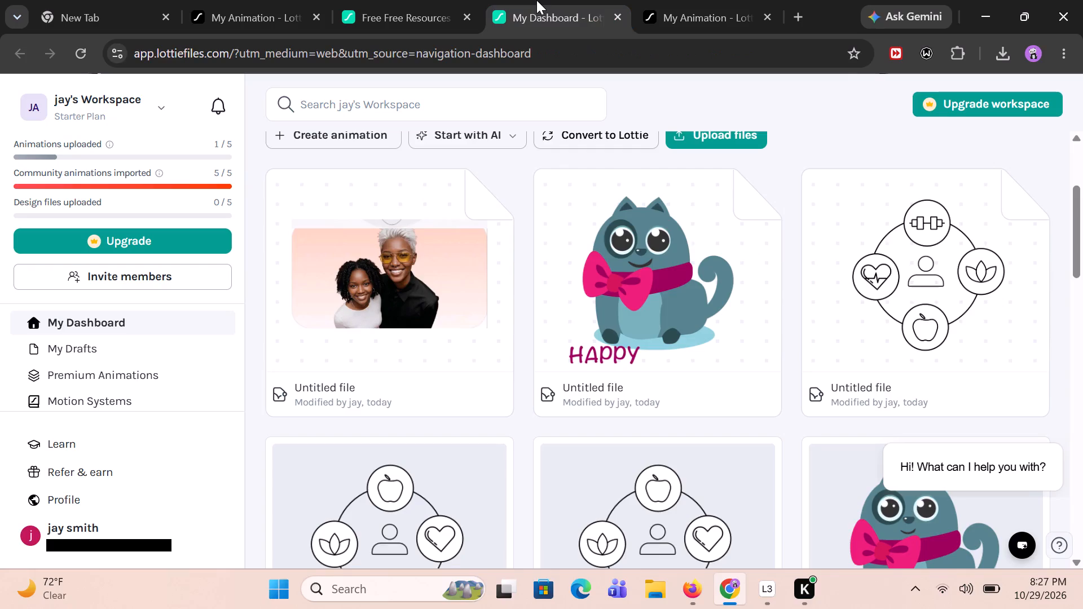
pyautogui.click(402, 325)
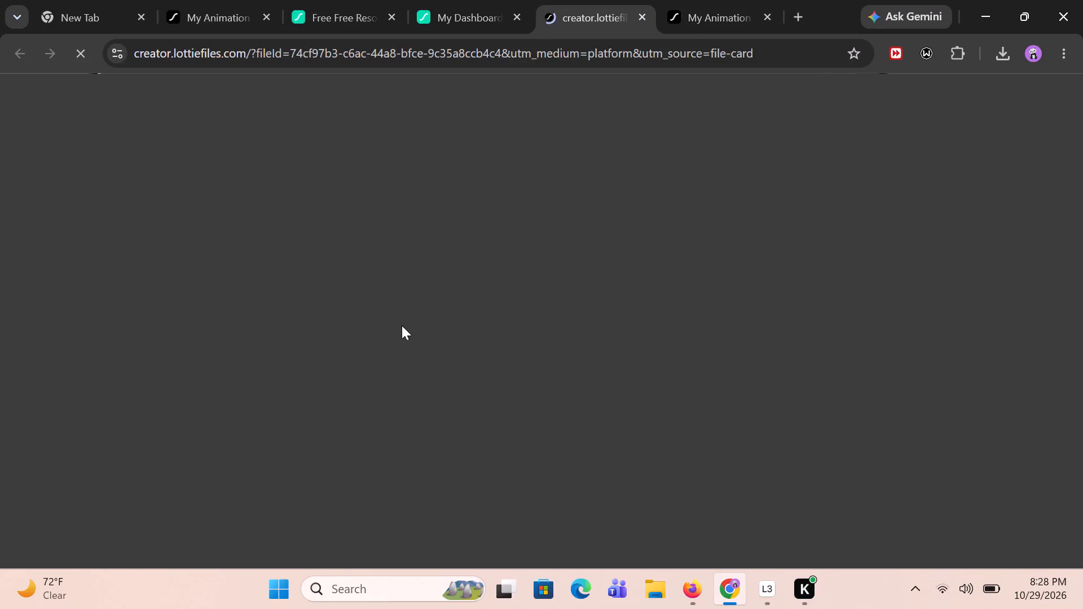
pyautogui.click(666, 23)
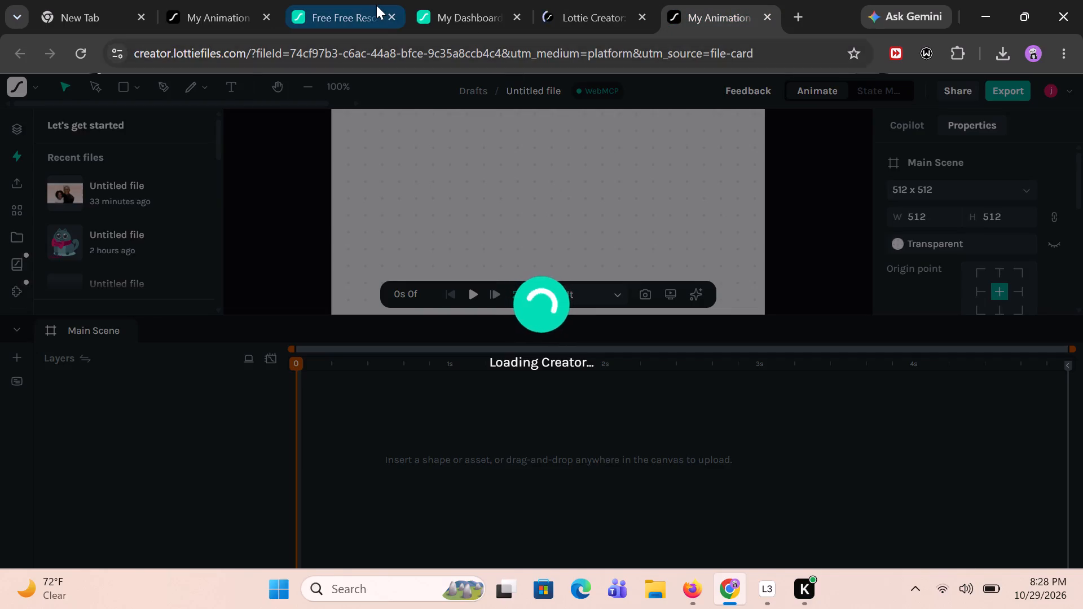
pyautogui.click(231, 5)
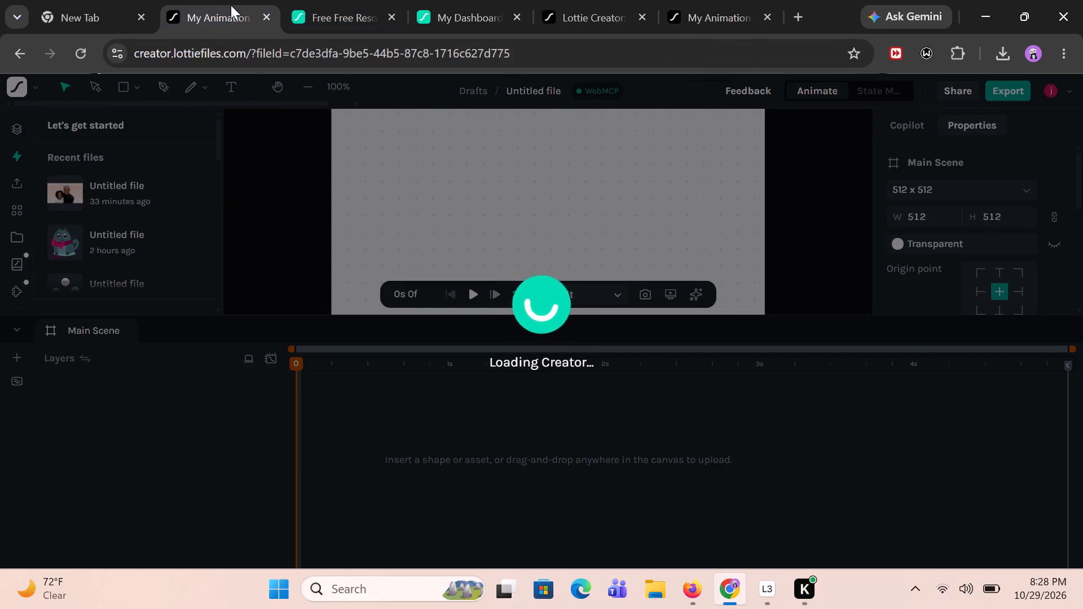
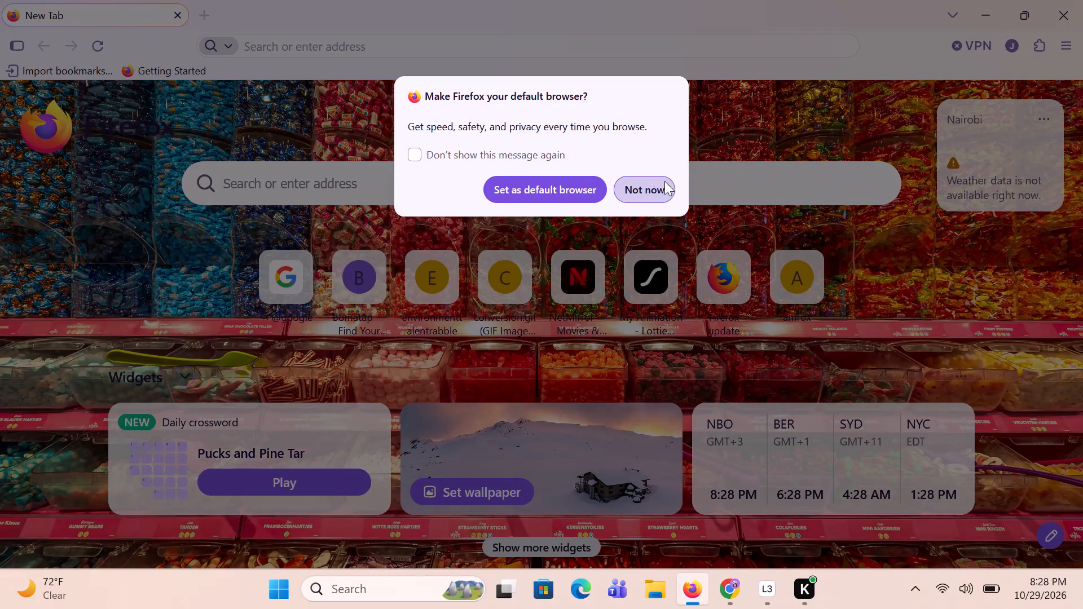
pyautogui.click(654, 183)
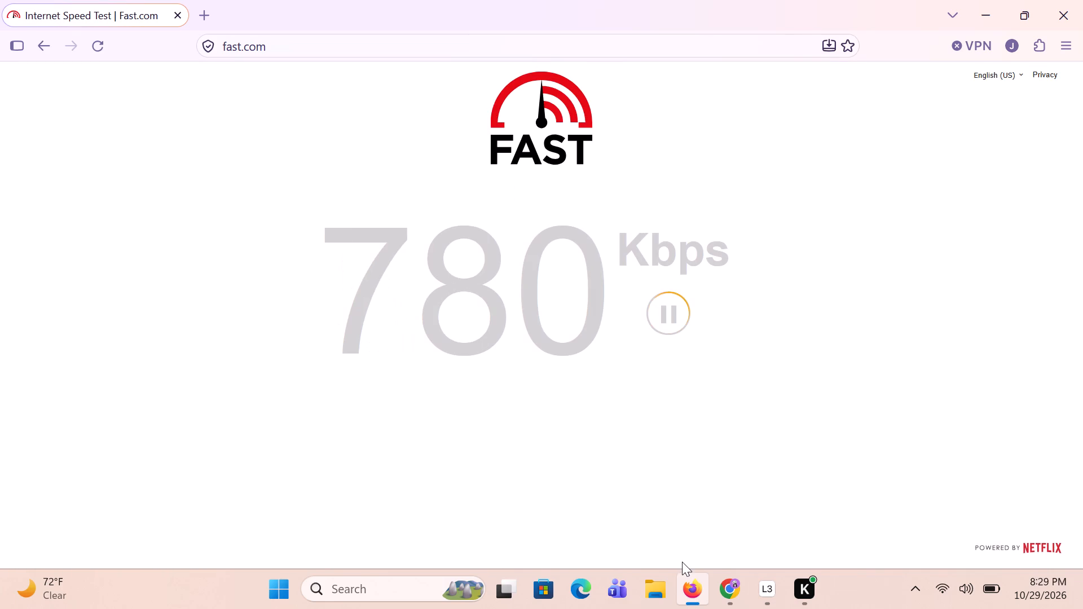
# Switch to Chrome to check whether the reopened untitled file has loaded in Lottie Creator, and return to the Fast.com speed test.
pyautogui.click(731, 585)
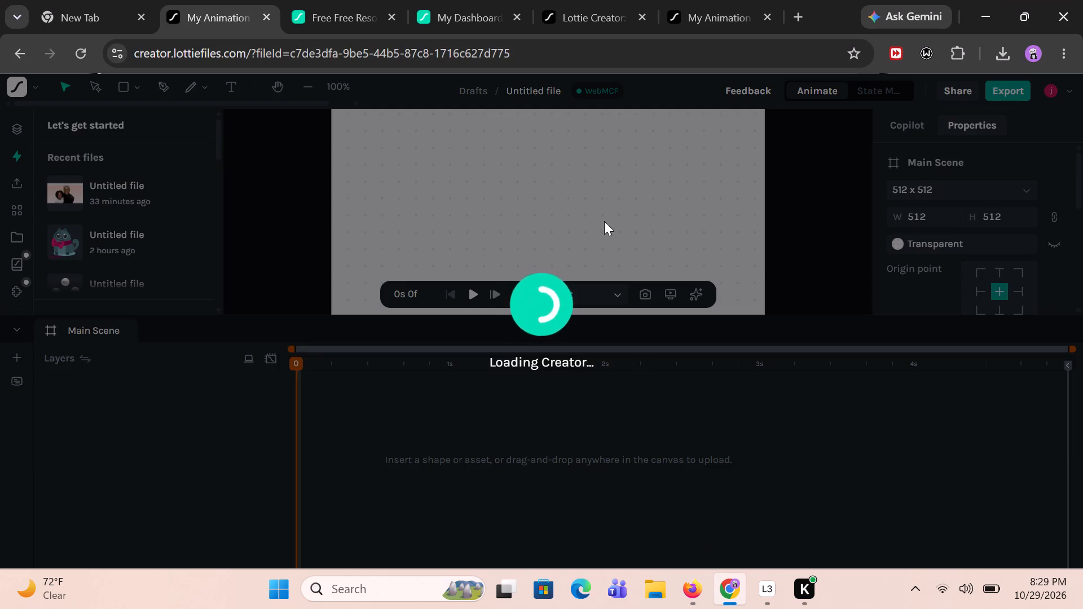
pyautogui.click(692, 9)
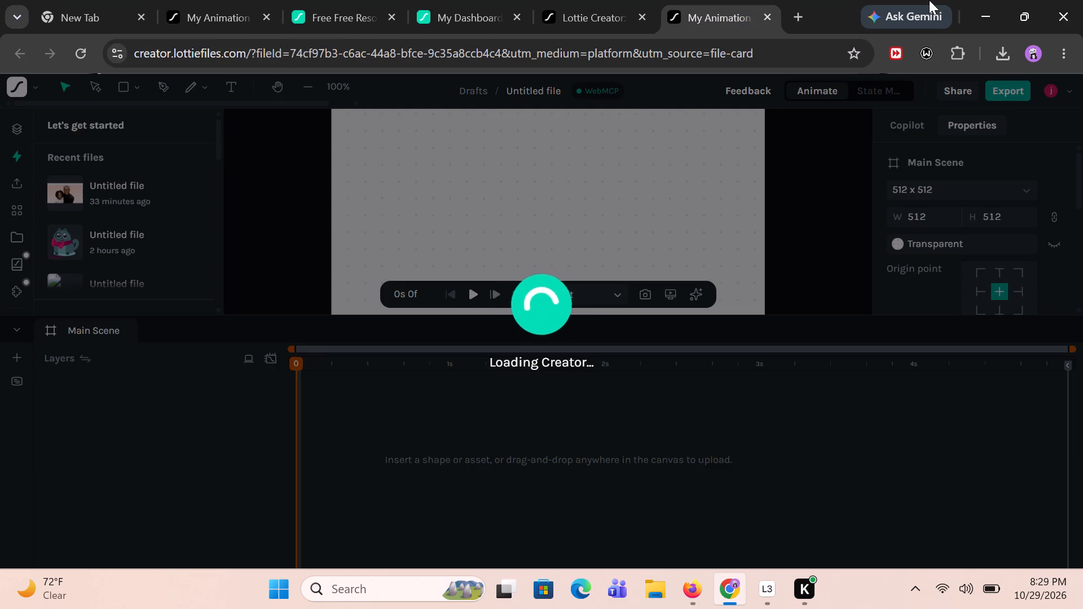
pyautogui.click(978, 3)
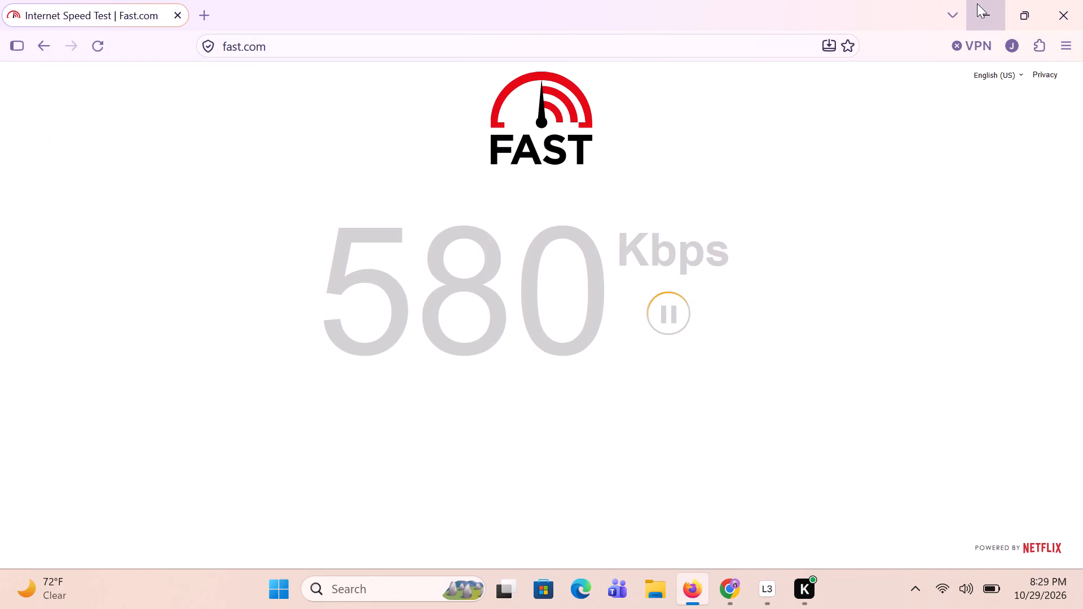
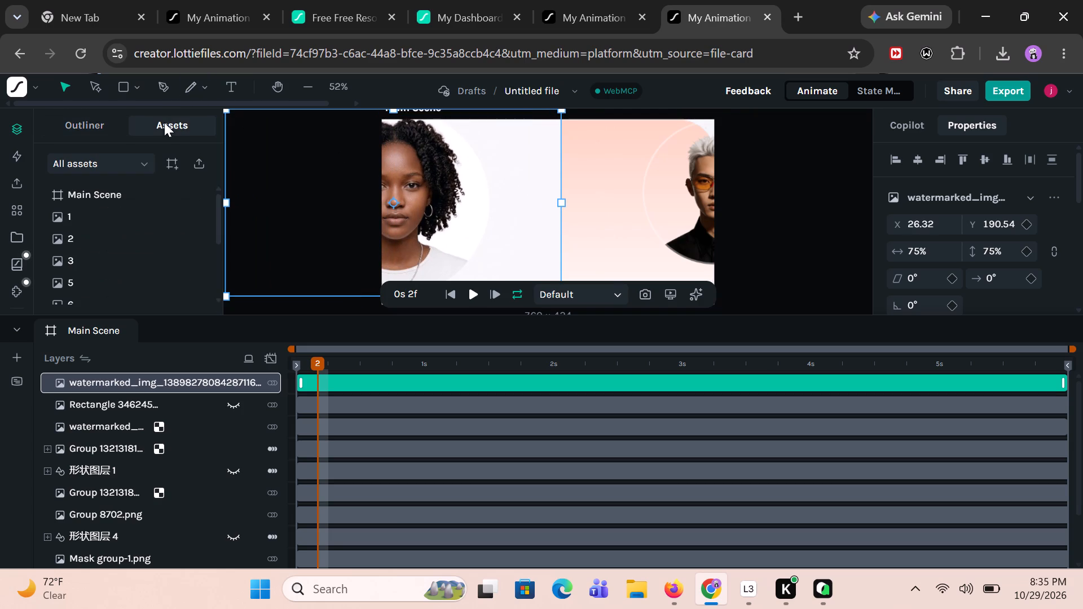
pyautogui.click(311, 179)
pyautogui.press('Delete')
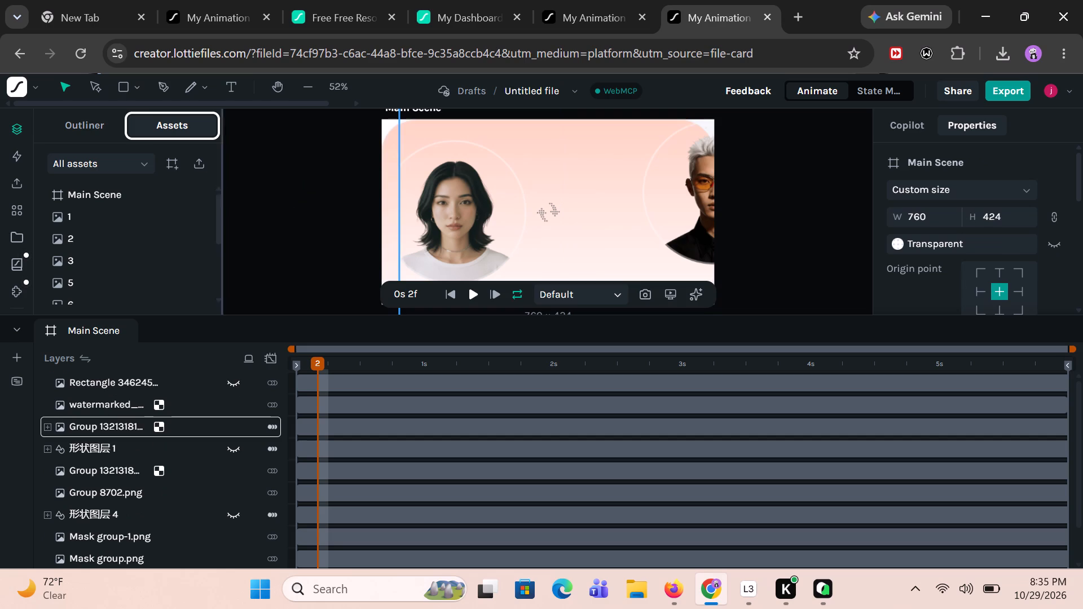
pyautogui.click(193, 158)
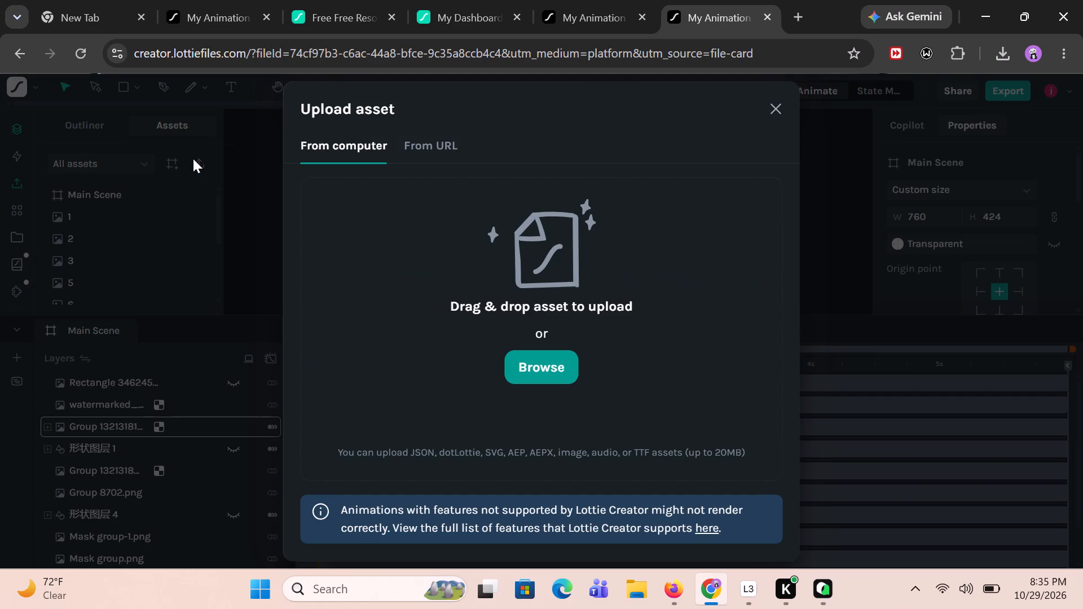
pyautogui.click(547, 365)
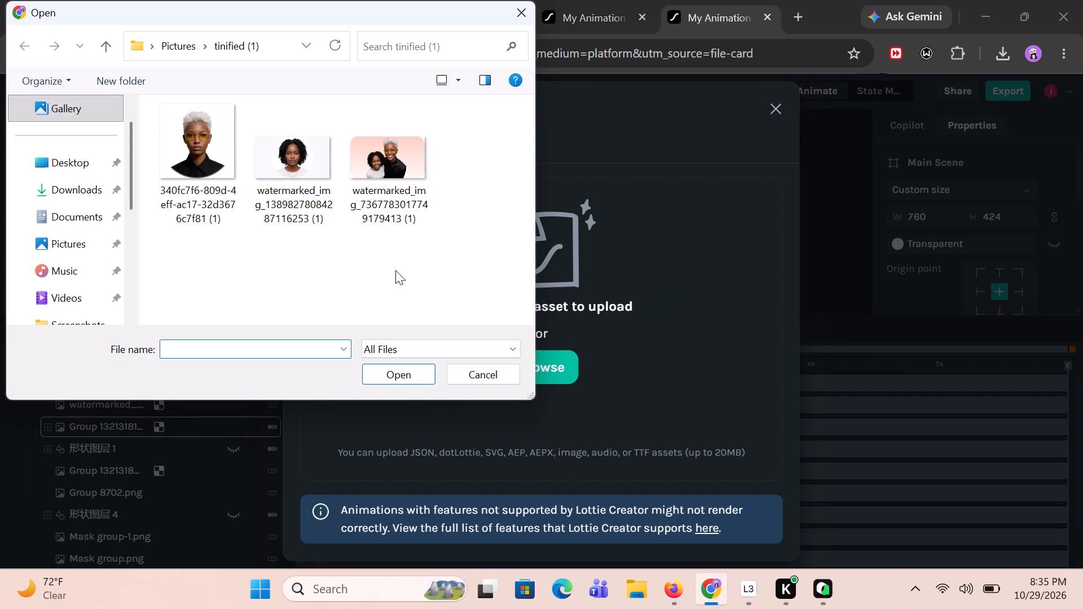
pyautogui.click(67, 183)
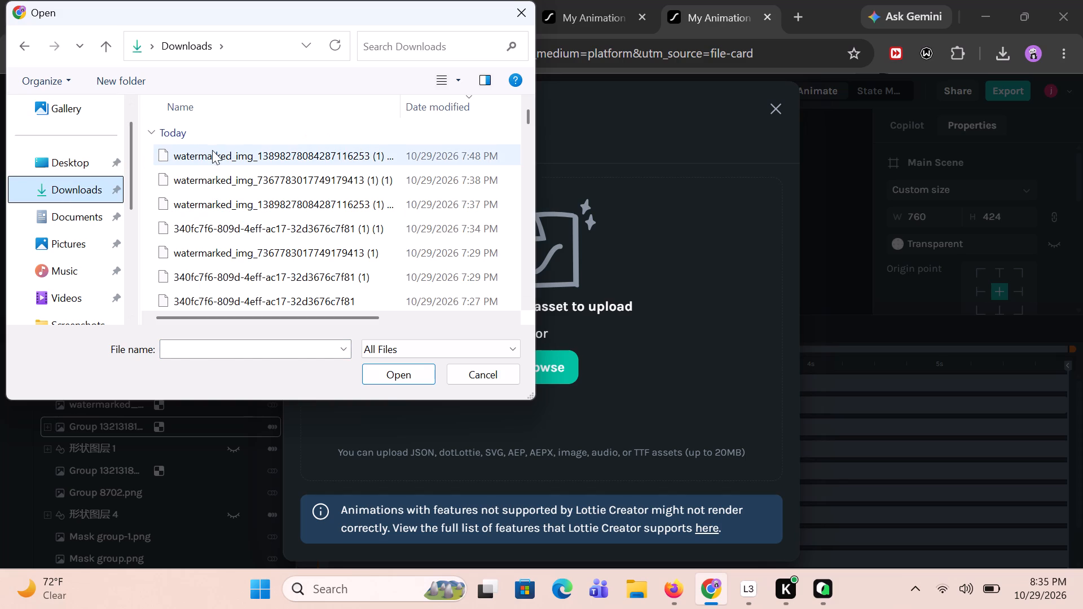
pyautogui.click(212, 150)
pyautogui.click(389, 373)
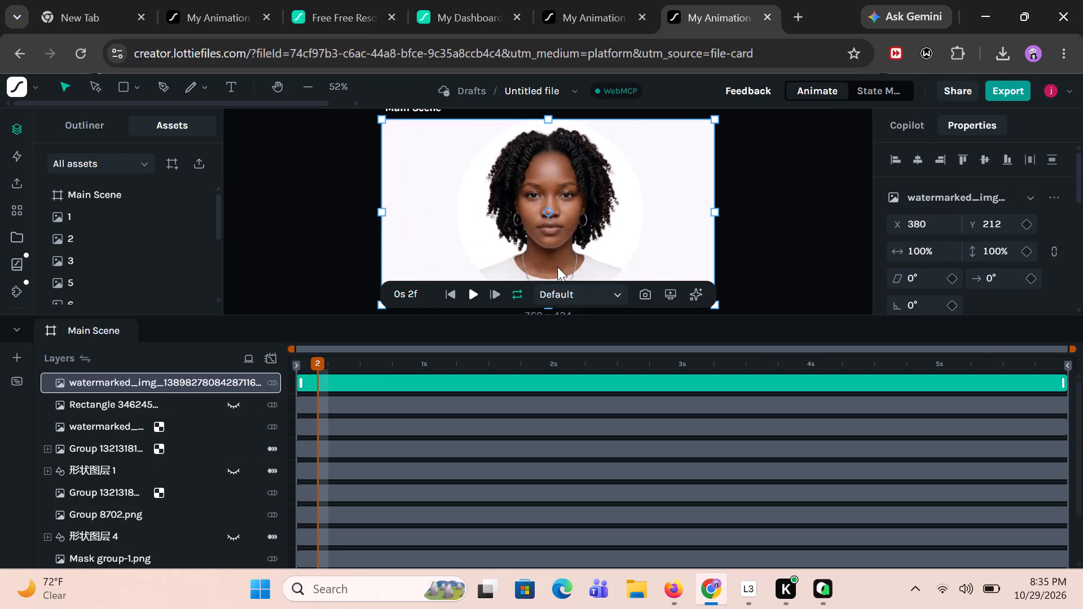
# Move the uploaded portrait left and up so that only its lower part overlaps the top of Main Scene.
pyautogui.moveTo(560, 210); pyautogui.dragTo(436, 197)
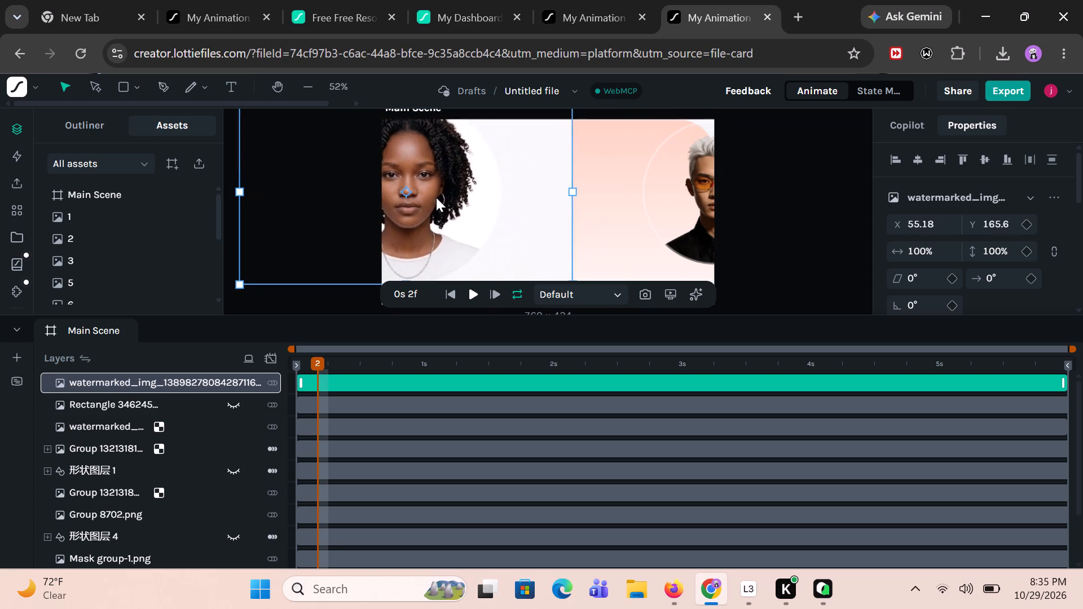
pyautogui.moveTo(436, 197); pyautogui.dragTo(435, 208)
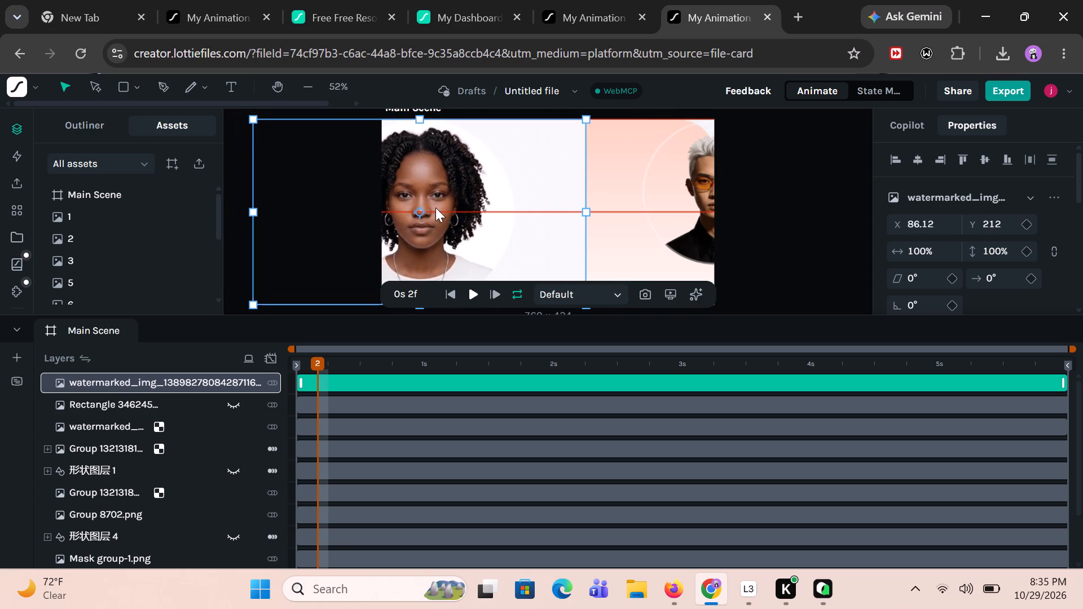
pyautogui.moveTo(435, 208); pyautogui.dragTo(474, 209)
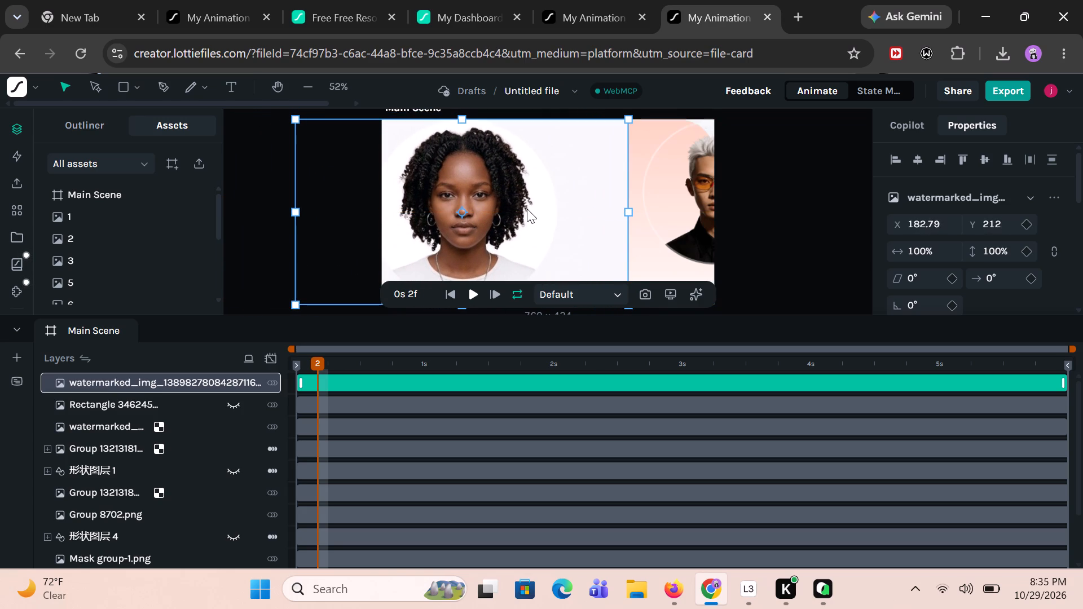
pyautogui.moveTo(505, 192); pyautogui.dragTo(482, 47)
# Check the matte settings of the dark-haired woman's image, and give the uploaded portrait layer 形状图层 1 as its alpha matte.
pyautogui.click(447, 214)
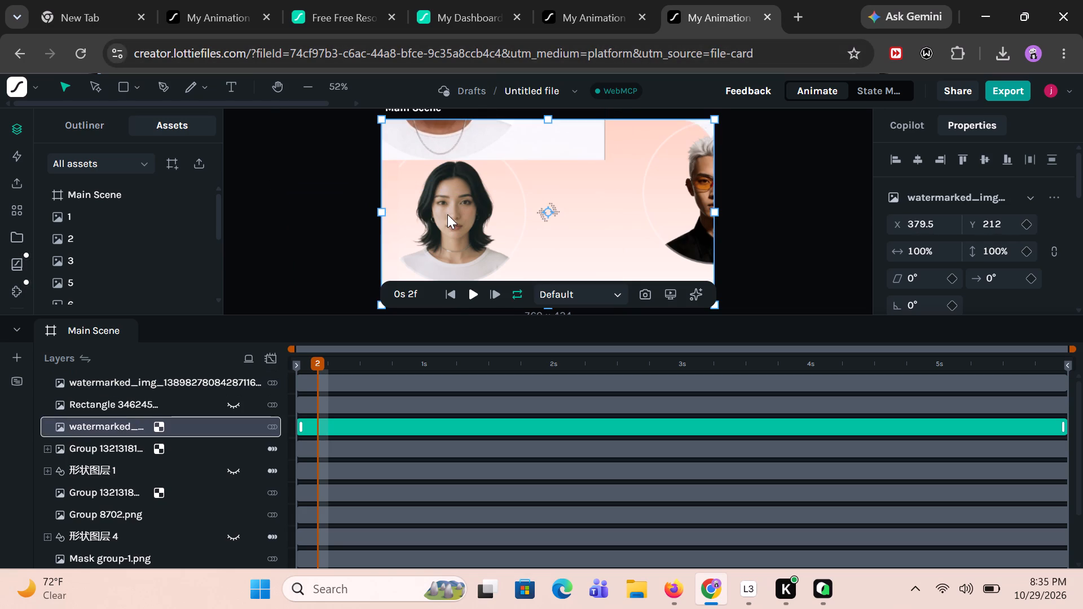
pyautogui.scroll(-1, 959, 256)
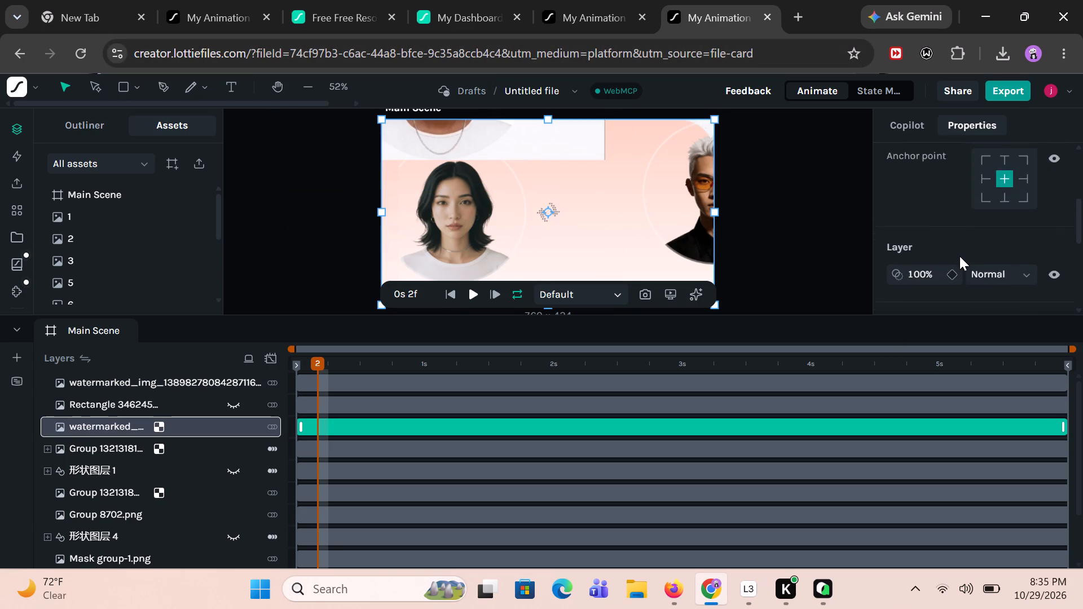
pyautogui.scroll(-1, 959, 256)
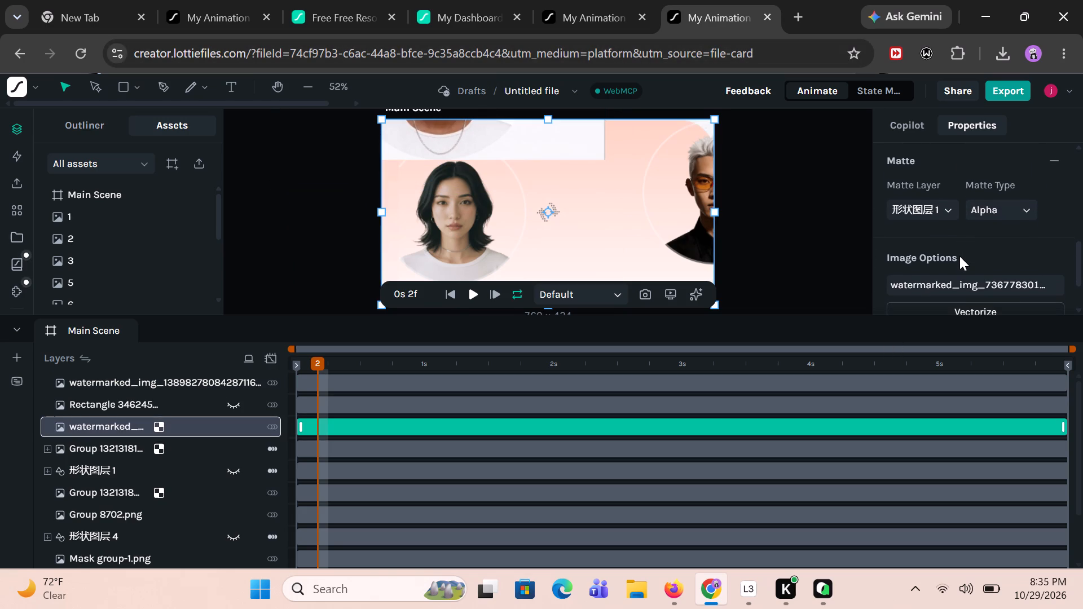
pyautogui.click(496, 136)
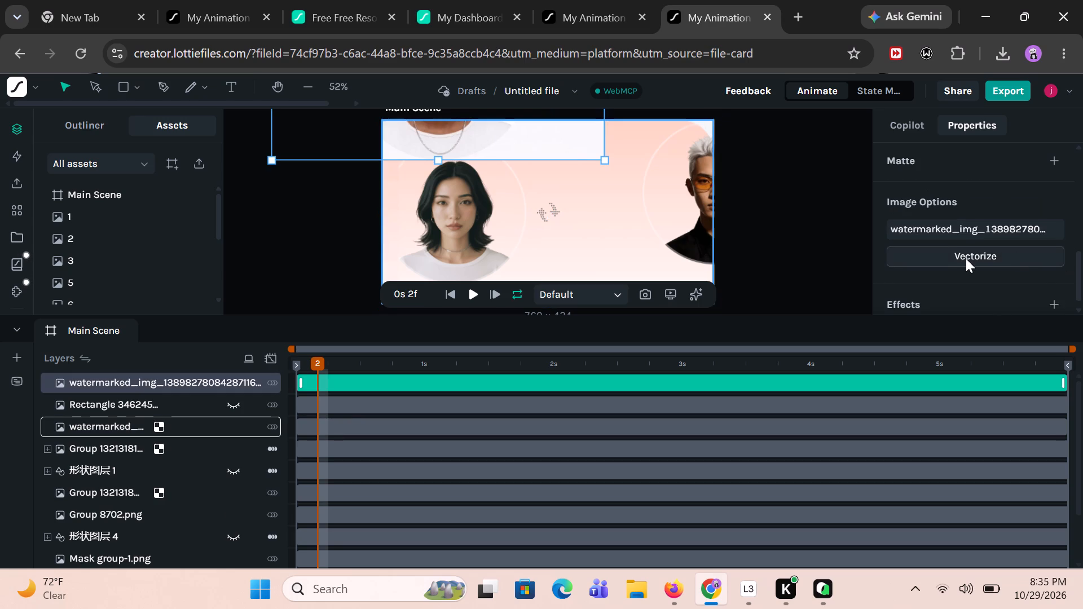
pyautogui.scroll(-2, 966, 258)
pyautogui.scroll(1, 966, 258)
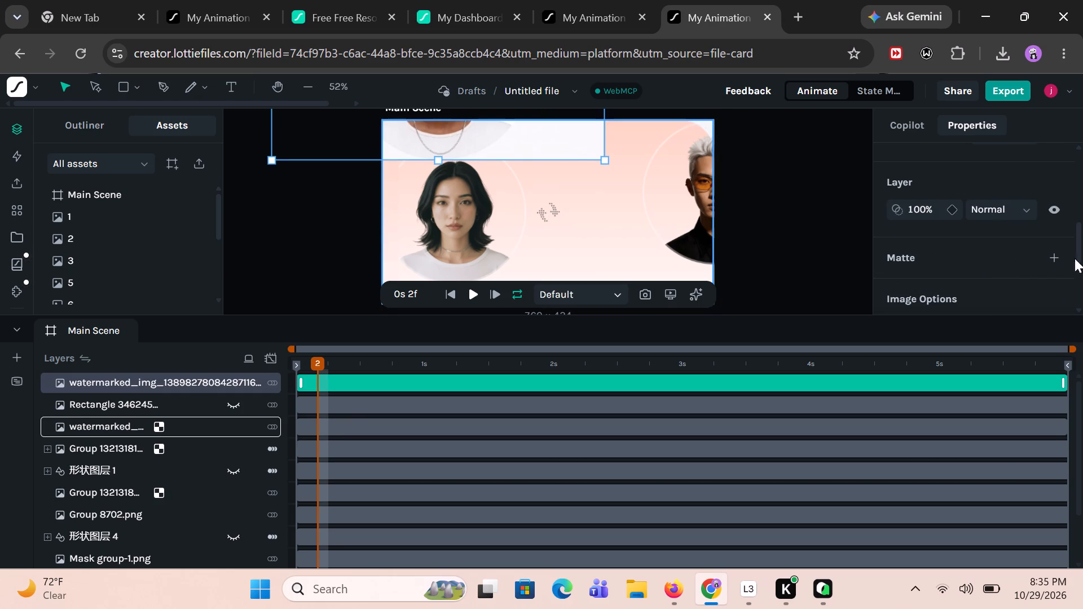
pyautogui.click(1048, 264)
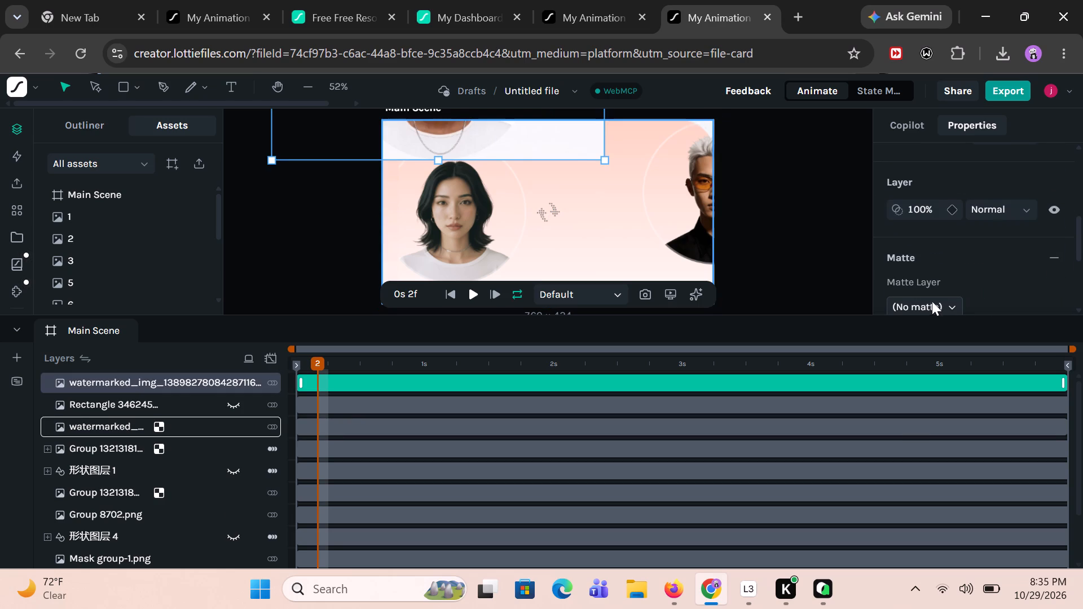
pyautogui.click(927, 302)
pyautogui.scroll(-1, 927, 302)
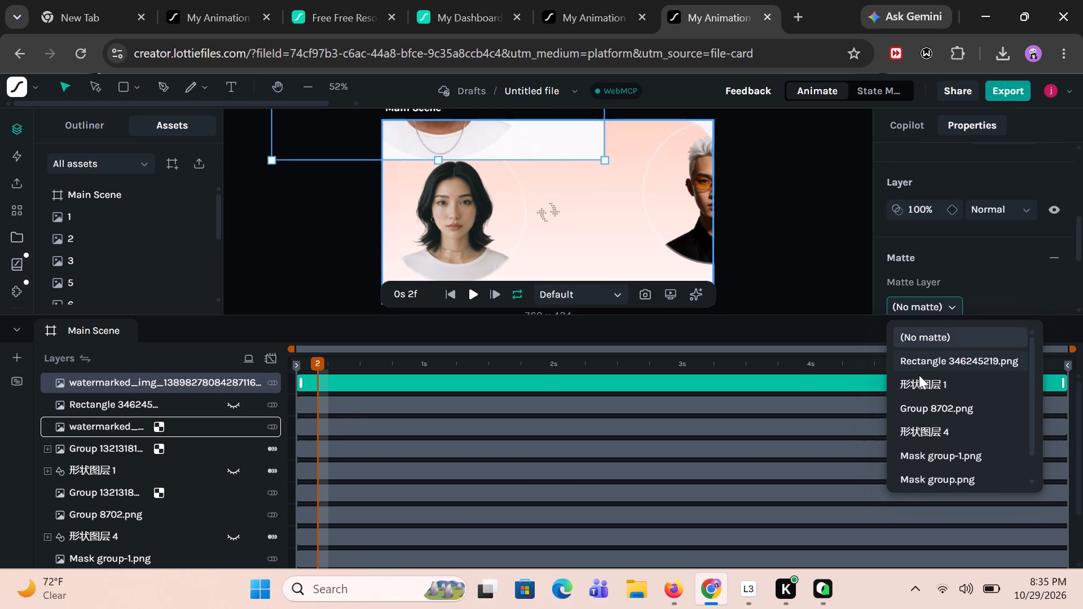
pyautogui.click(919, 381)
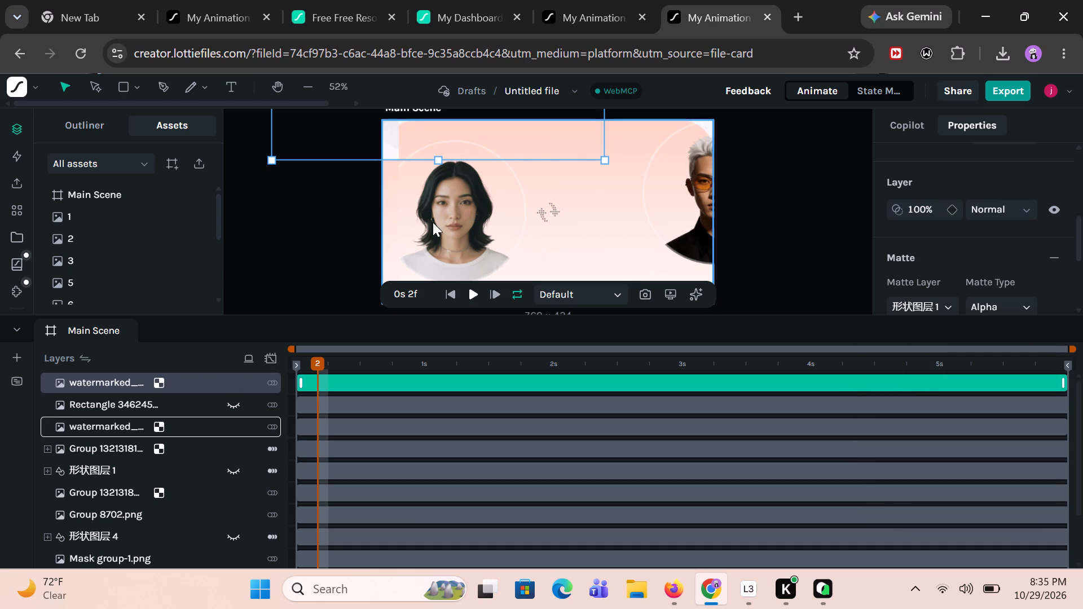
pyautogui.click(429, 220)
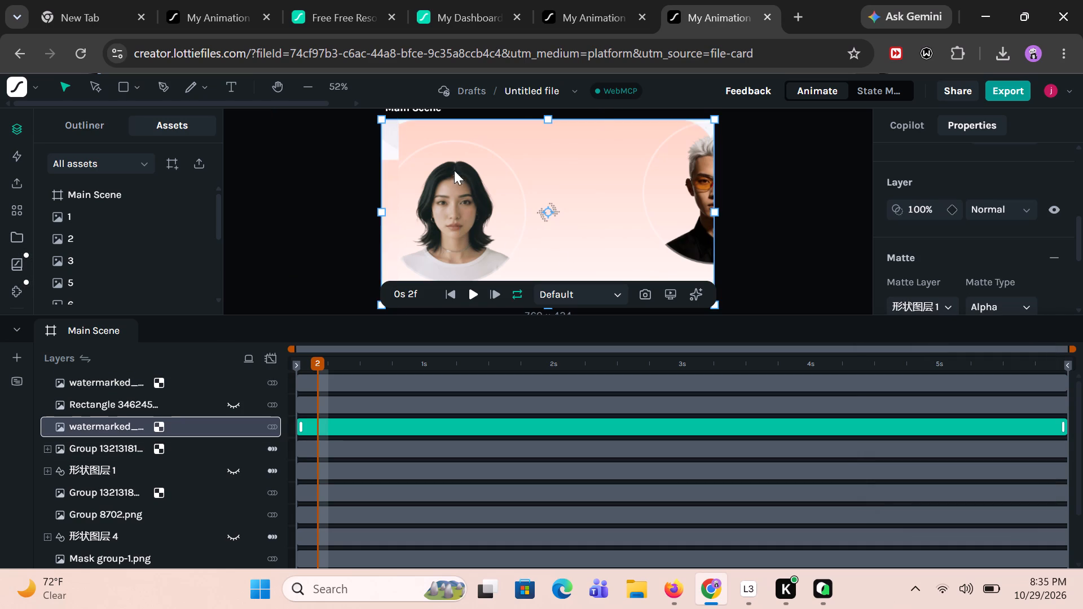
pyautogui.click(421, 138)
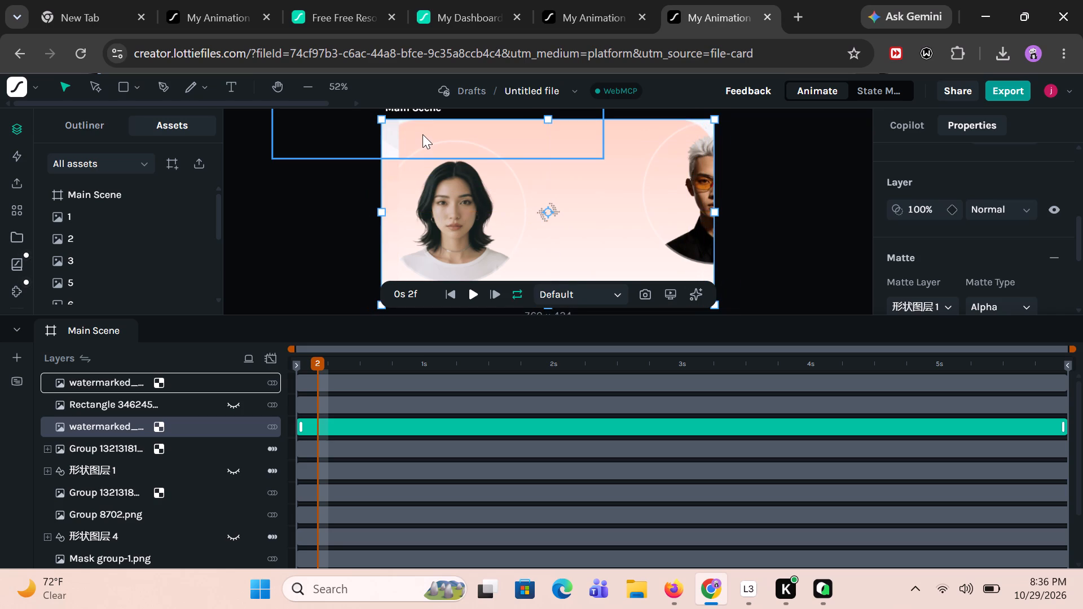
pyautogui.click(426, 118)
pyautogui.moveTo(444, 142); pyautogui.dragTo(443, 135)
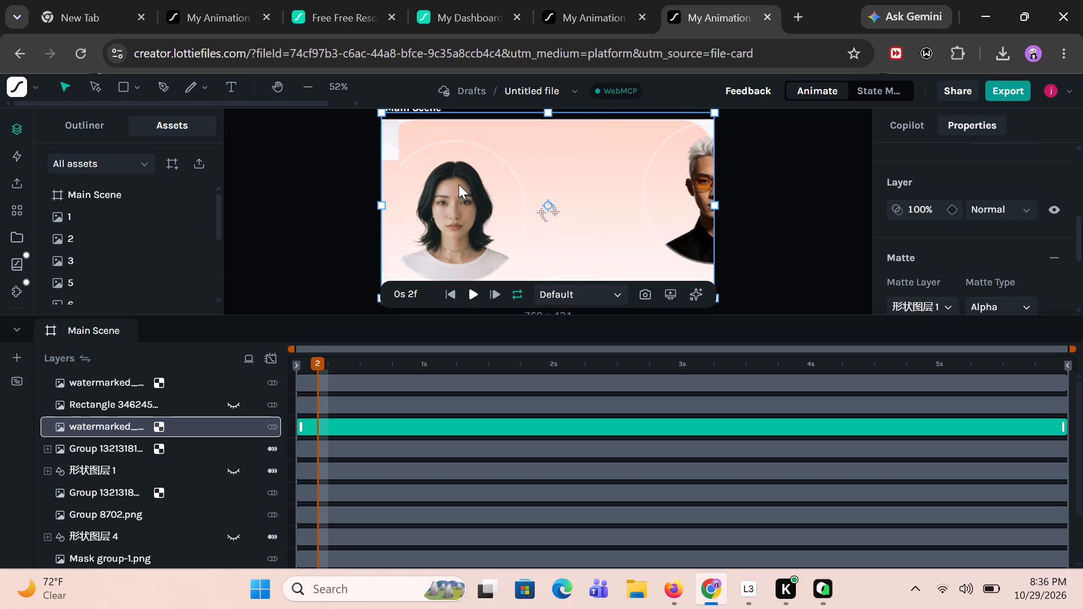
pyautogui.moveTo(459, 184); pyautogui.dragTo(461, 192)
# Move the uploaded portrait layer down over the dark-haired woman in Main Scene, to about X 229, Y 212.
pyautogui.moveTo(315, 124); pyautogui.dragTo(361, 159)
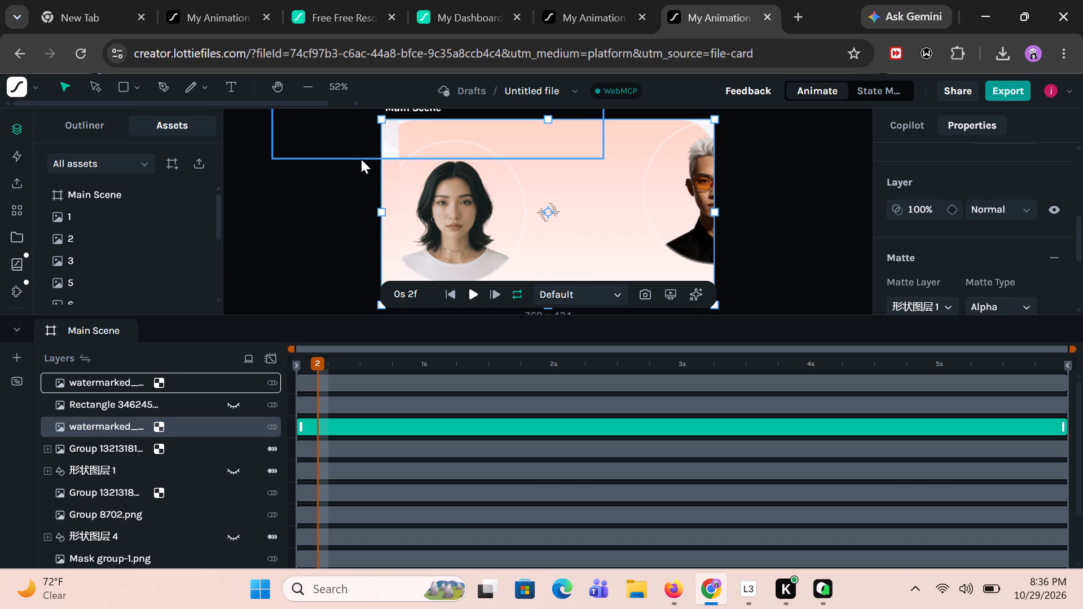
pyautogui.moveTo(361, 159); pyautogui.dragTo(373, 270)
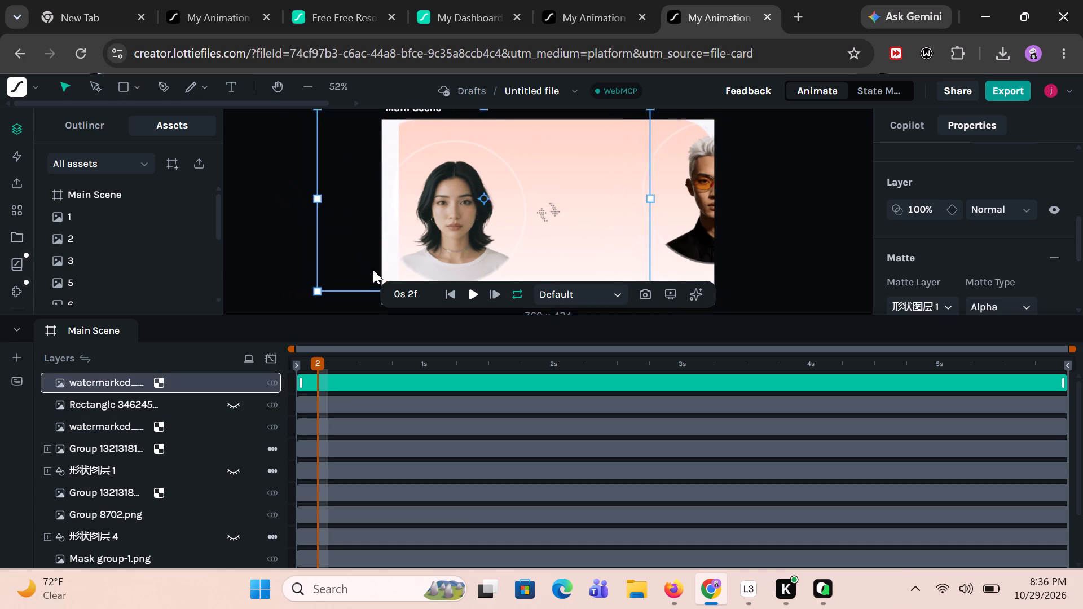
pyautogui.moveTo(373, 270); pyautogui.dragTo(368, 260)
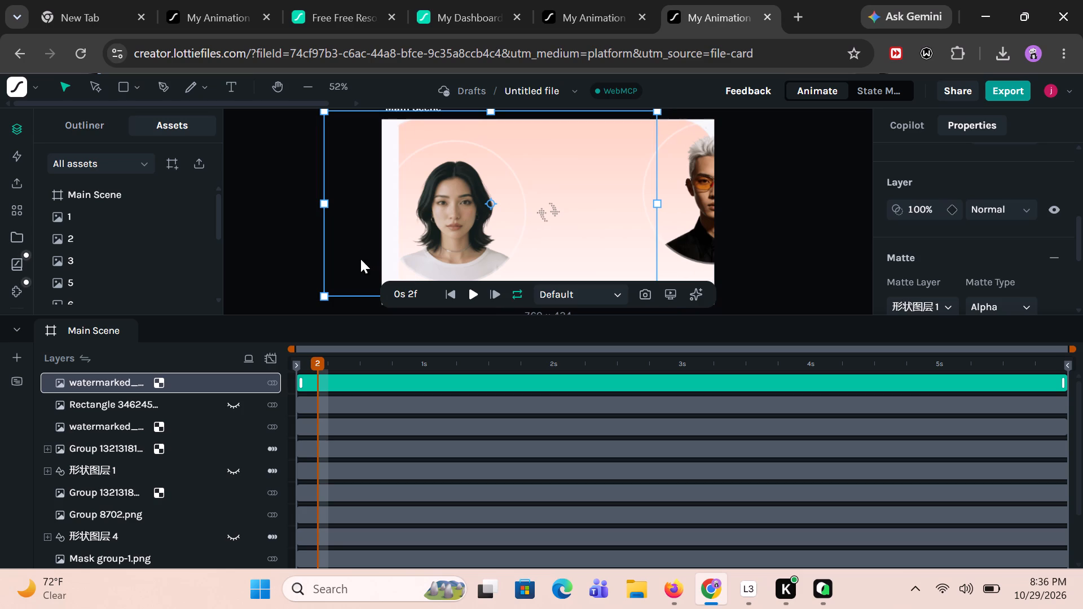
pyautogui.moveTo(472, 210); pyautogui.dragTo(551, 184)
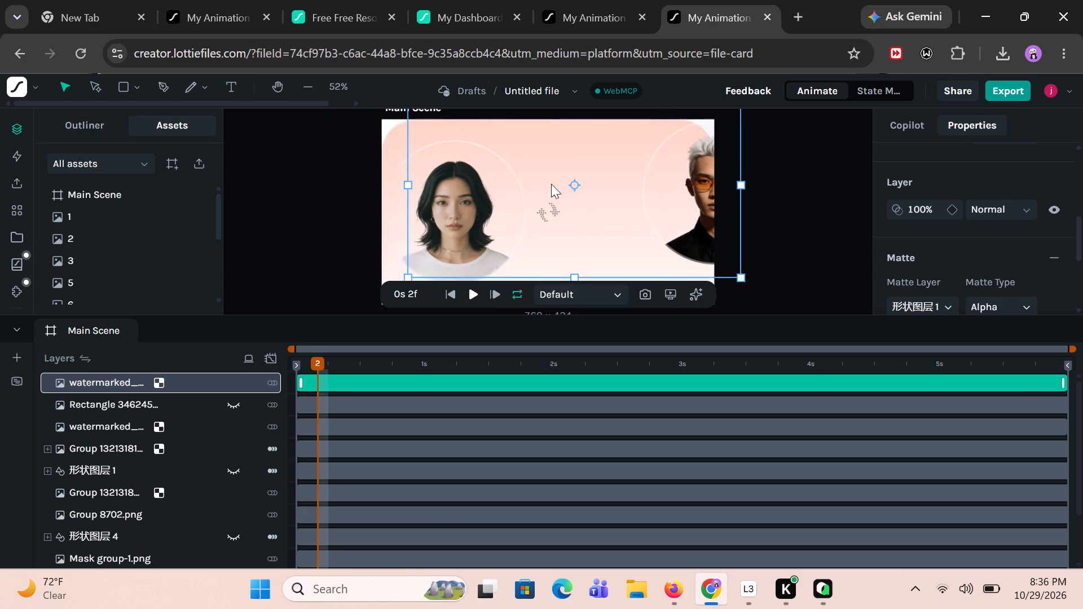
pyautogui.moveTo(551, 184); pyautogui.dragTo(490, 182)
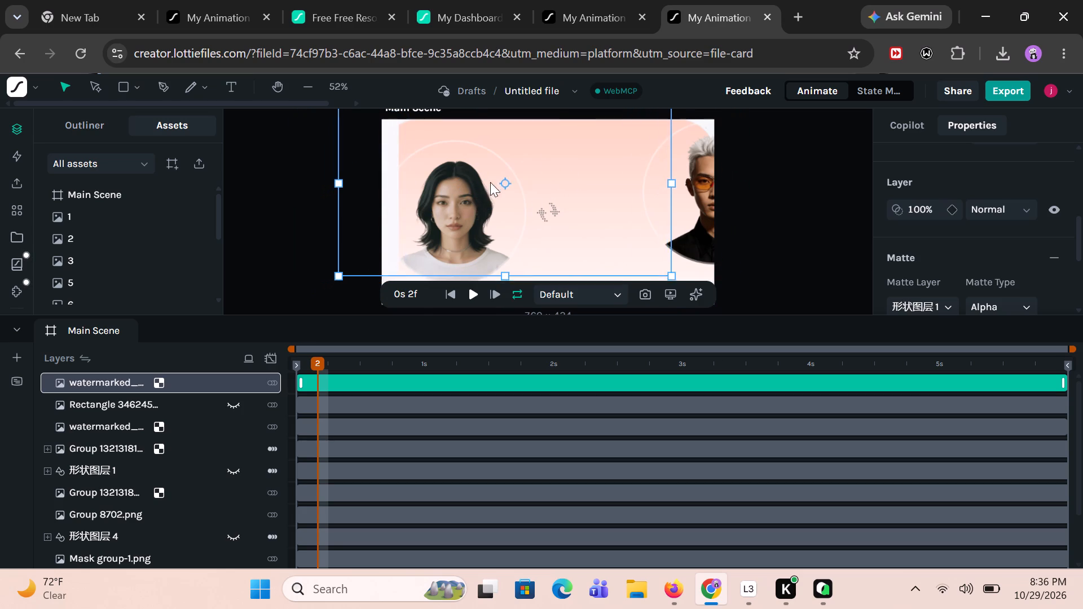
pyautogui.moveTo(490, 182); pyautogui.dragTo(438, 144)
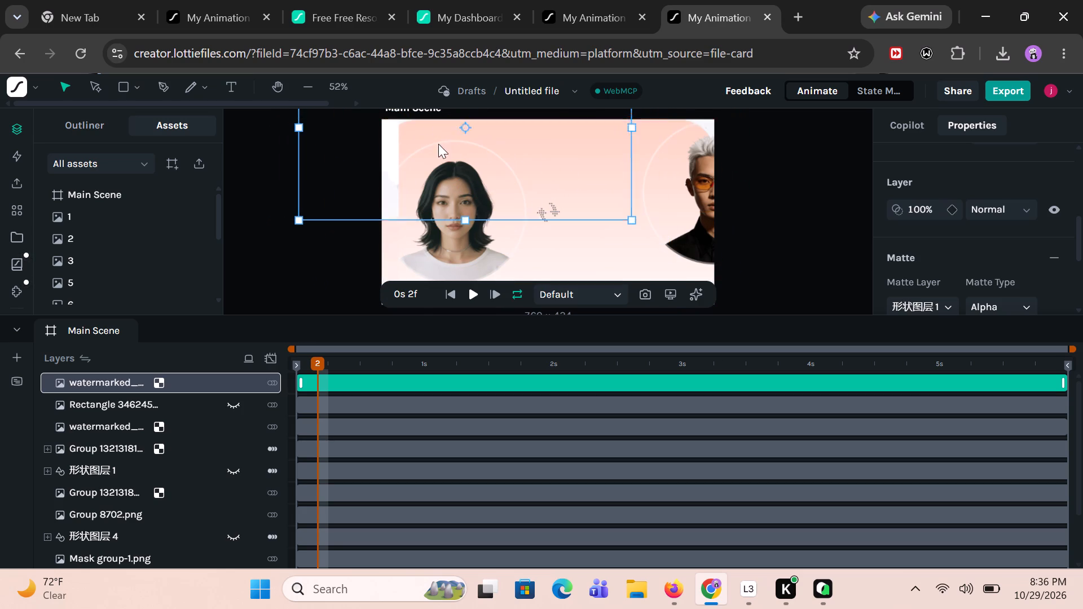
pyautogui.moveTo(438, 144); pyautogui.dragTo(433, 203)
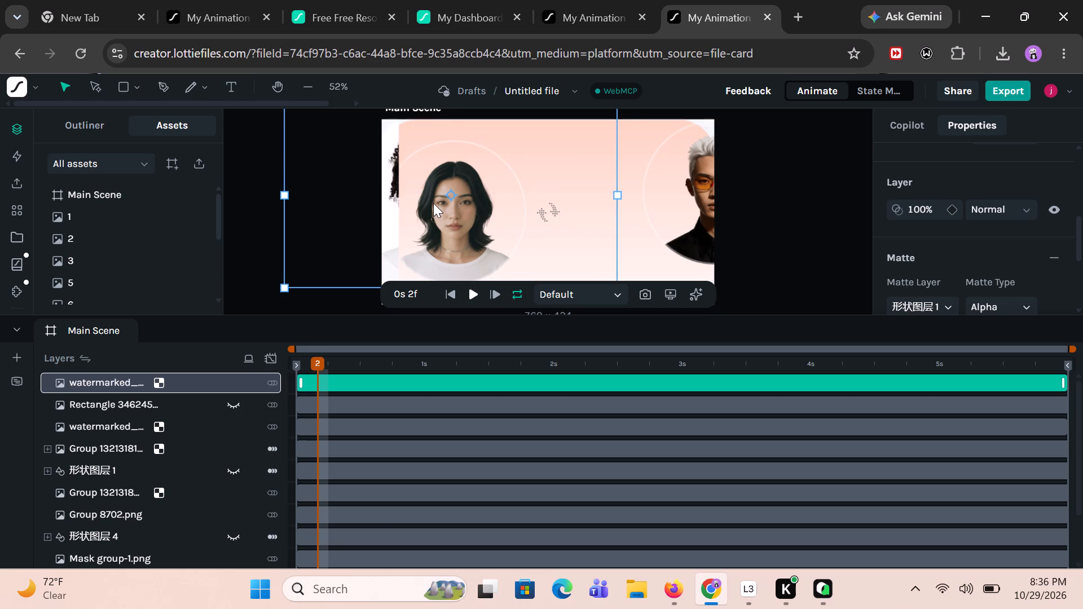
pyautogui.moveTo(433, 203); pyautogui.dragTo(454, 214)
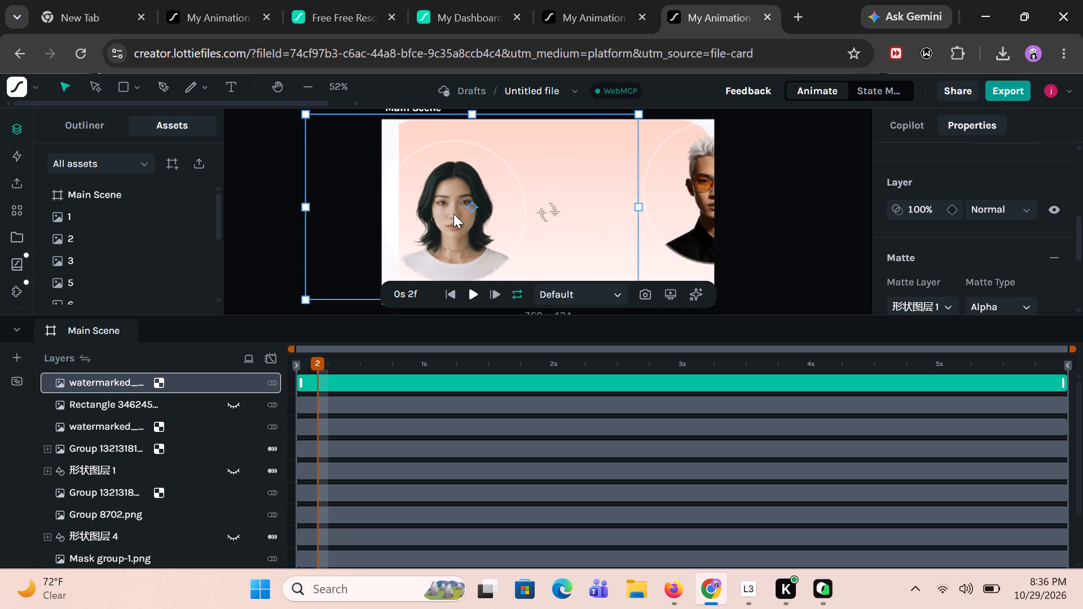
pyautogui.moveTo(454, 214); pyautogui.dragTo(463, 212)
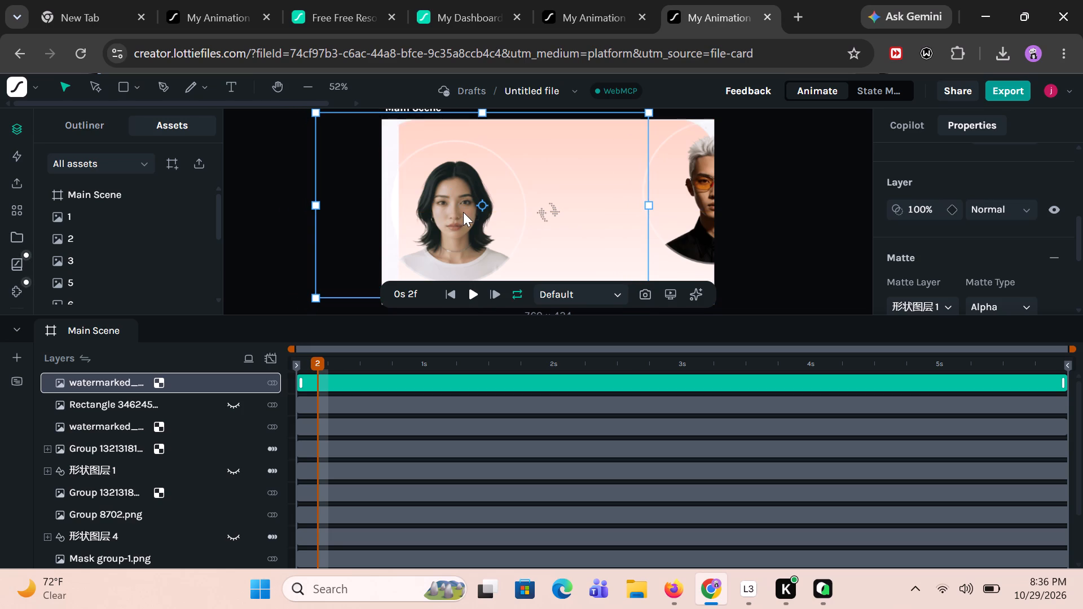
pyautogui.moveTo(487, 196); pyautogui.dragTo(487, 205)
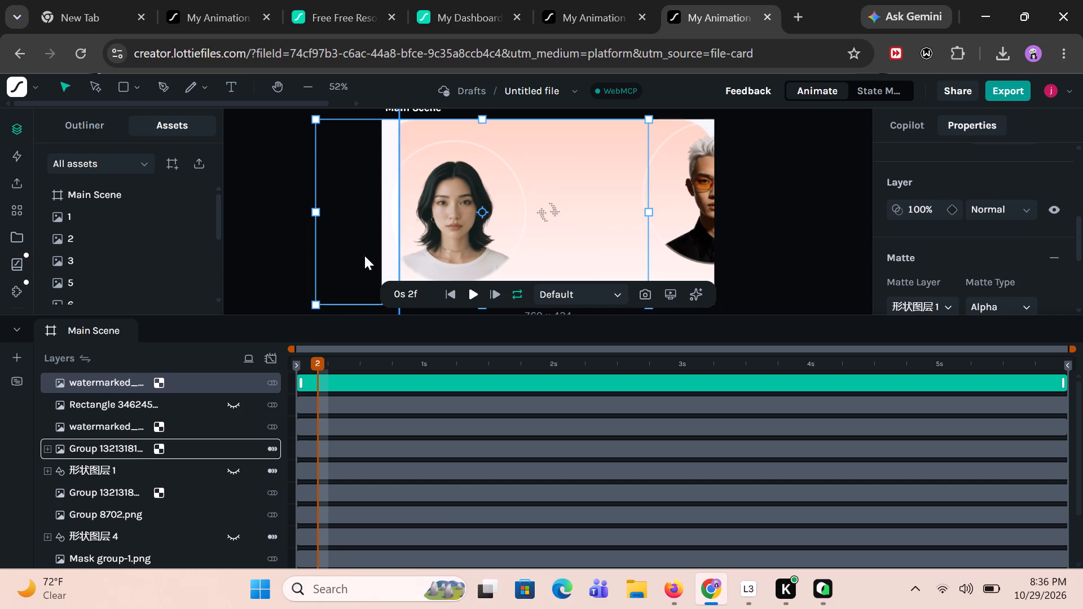
# Play back the animation to check the uploaded portrait's masking, and pause it near the end.
pyautogui.click(469, 300)
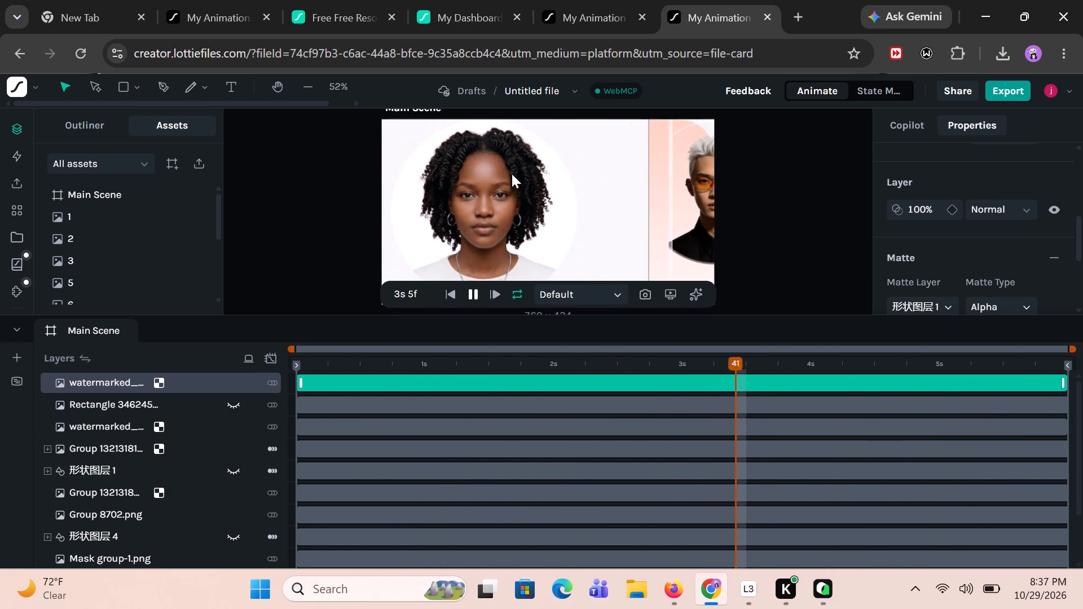
pyautogui.click(473, 289)
# Examine the uploaded portrait layer's transform, blending, matte and image properties.
pyautogui.click(465, 210)
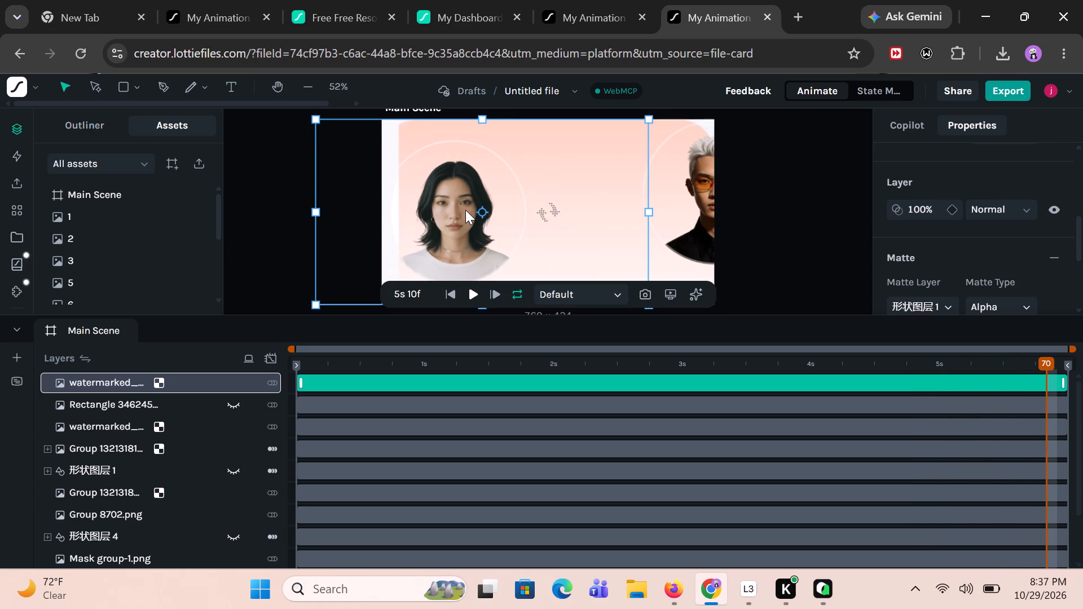
pyautogui.scroll(-2, 955, 259)
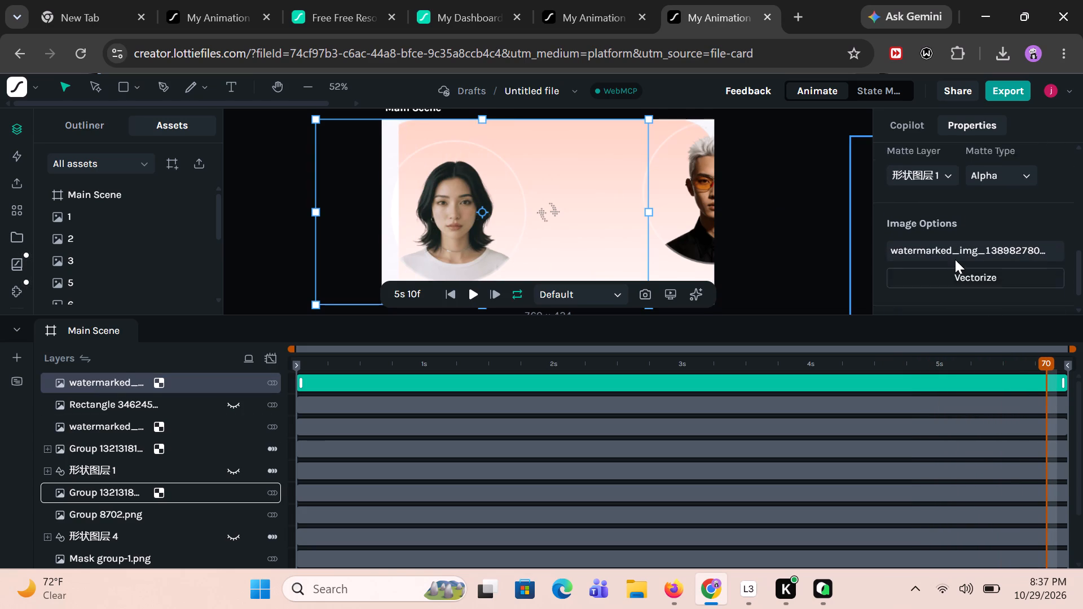
pyautogui.scroll(-2, 955, 259)
pyautogui.scroll(3, 955, 259)
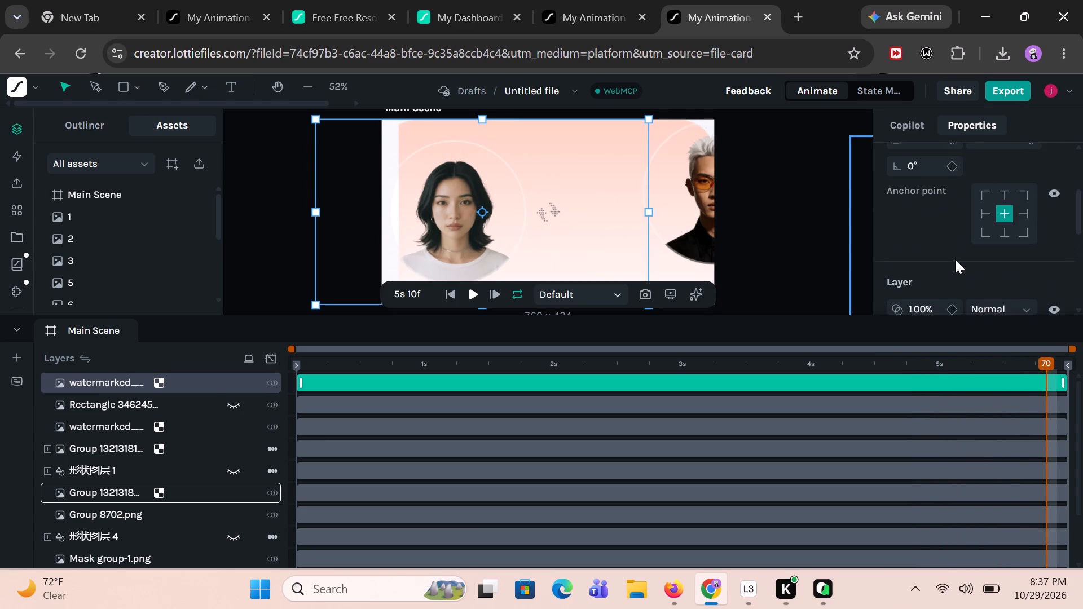
pyautogui.scroll(1, 955, 259)
pyautogui.scroll(-1, 955, 259)
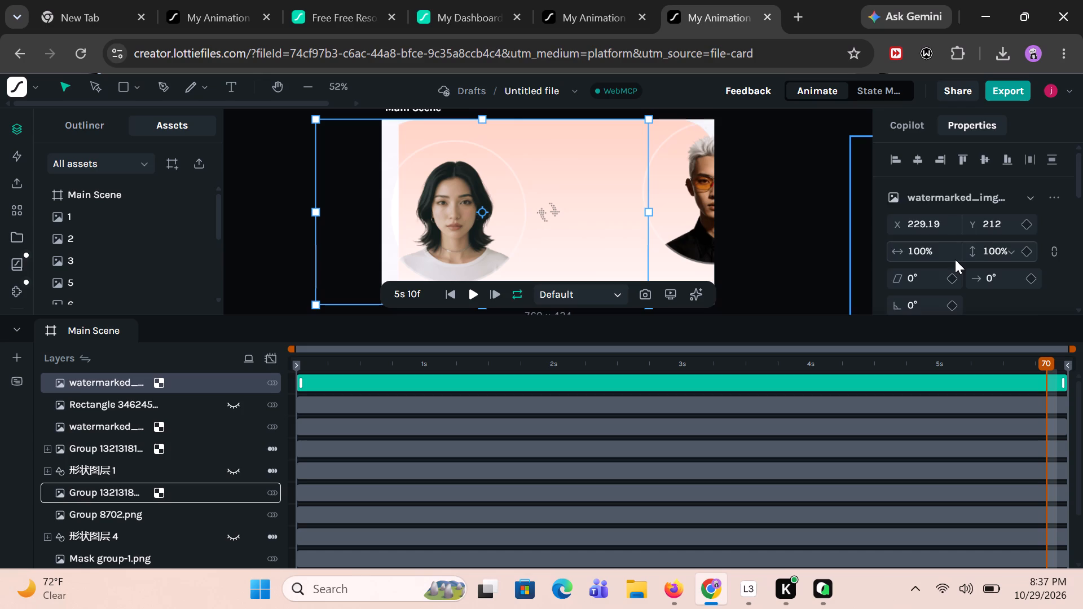
pyautogui.scroll(-2, 955, 259)
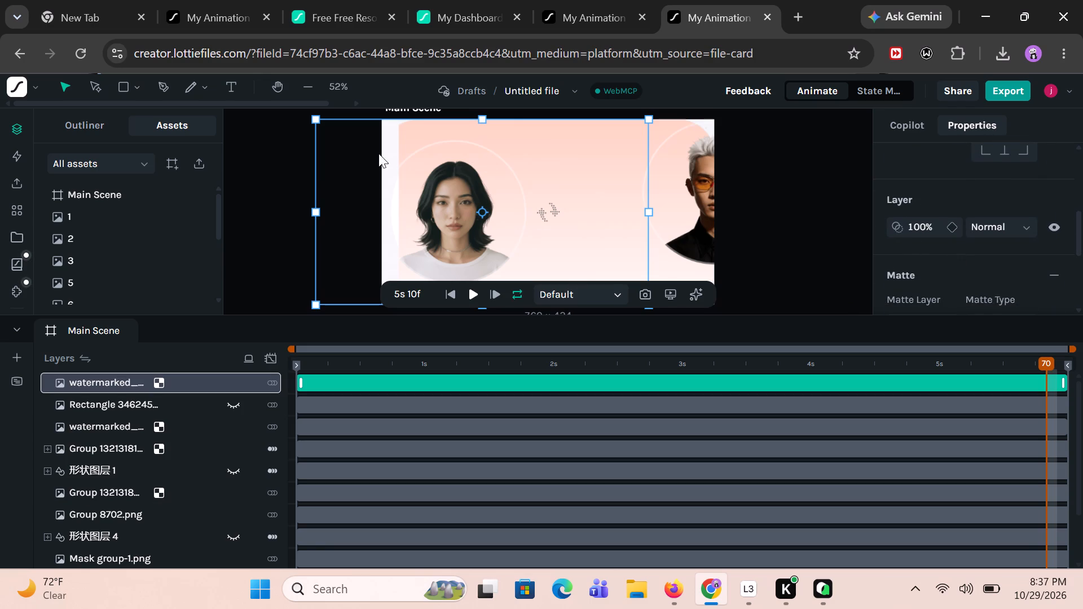
# Move the uploaded portrait layer up and left so that only its lower edge overlaps the top of Main Scene.
pyautogui.click(319, 168)
pyautogui.click(334, 201)
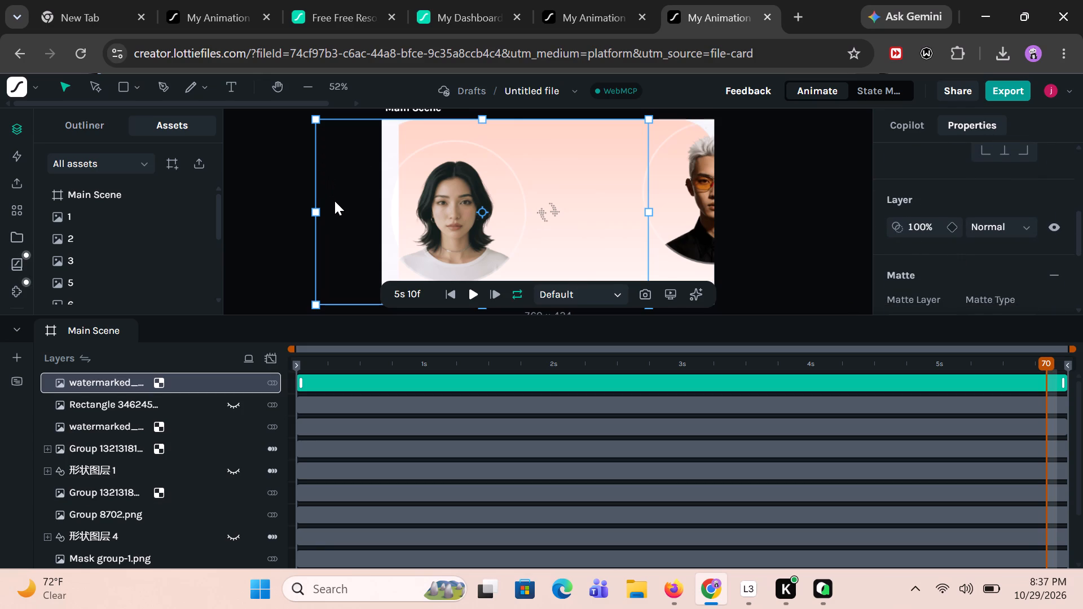
pyautogui.click(334, 201)
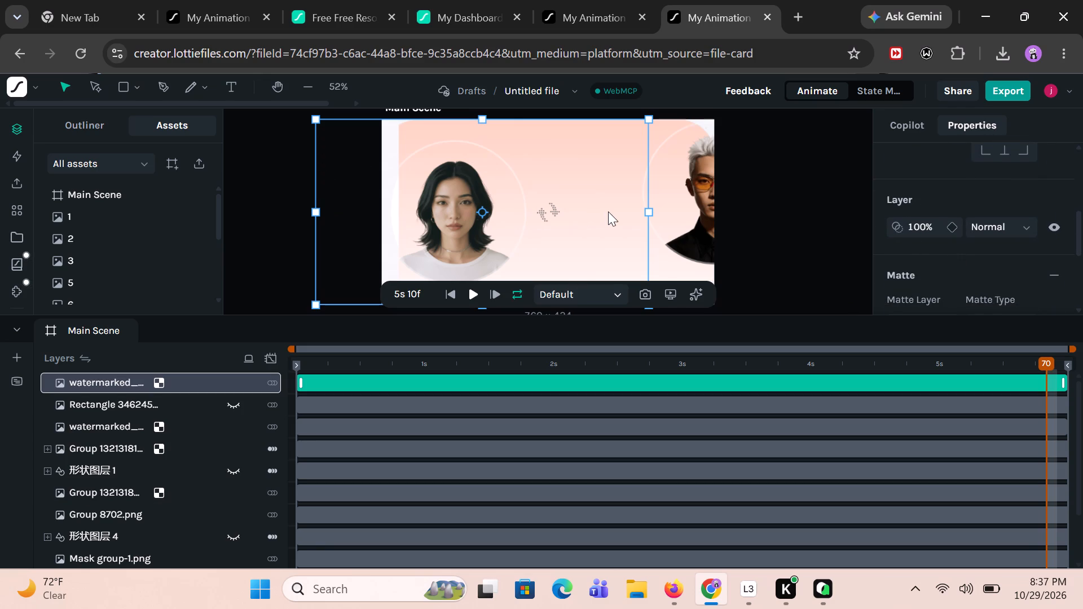
pyautogui.click(608, 211)
pyautogui.click(444, 198)
pyautogui.click(458, 211)
pyautogui.moveTo(339, 180); pyautogui.dragTo(202, 12)
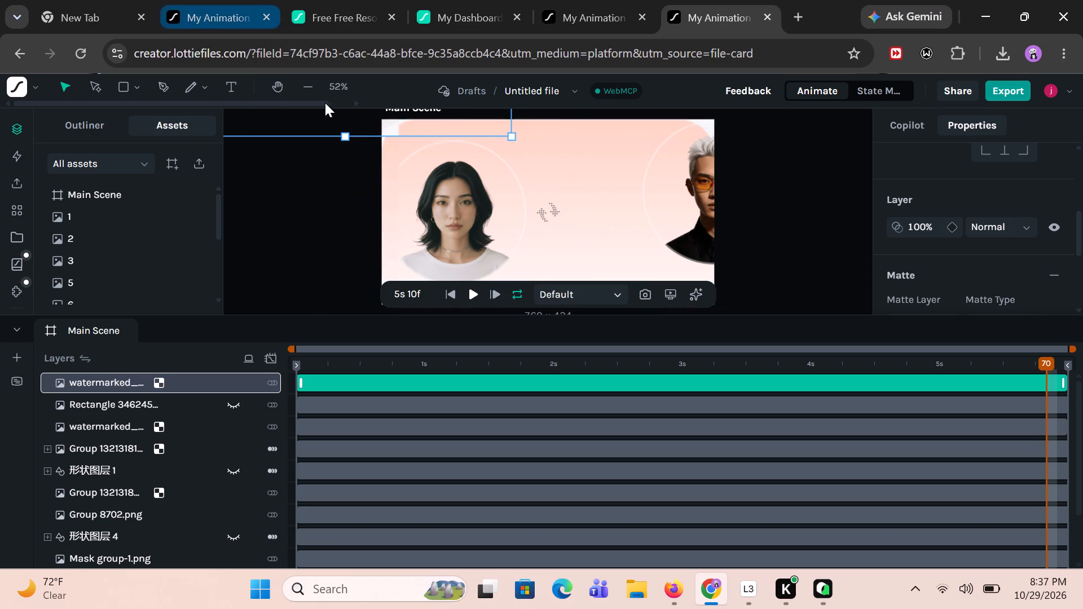
# Find the Mask group.png layer in the Main Scene outline and examine its transform, layer, matte and image properties.
pyautogui.click(443, 224)
pyautogui.click(503, 227)
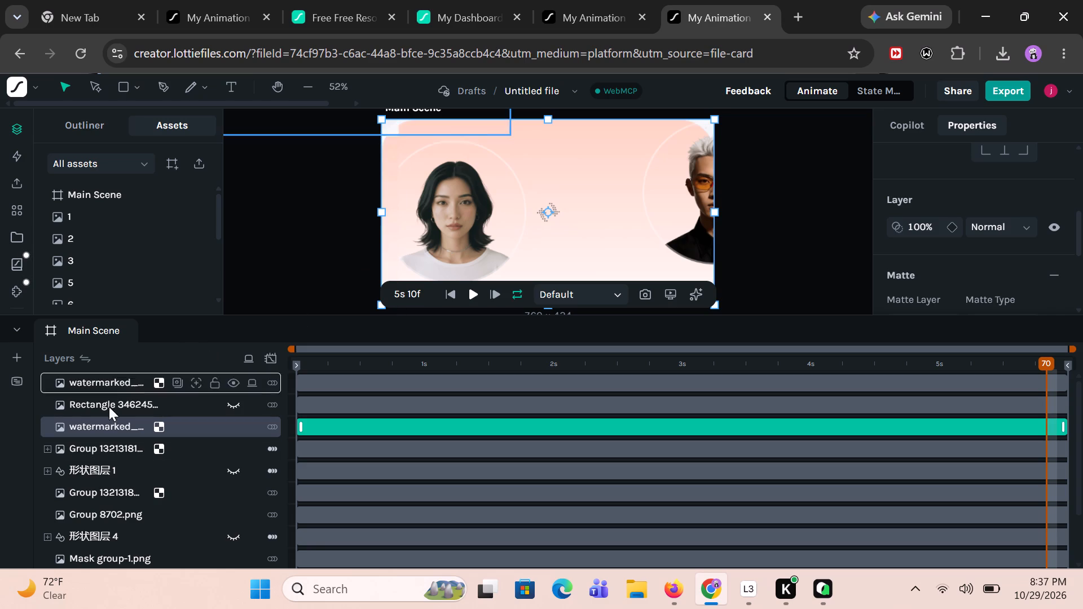
pyautogui.scroll(-5, 106, 246)
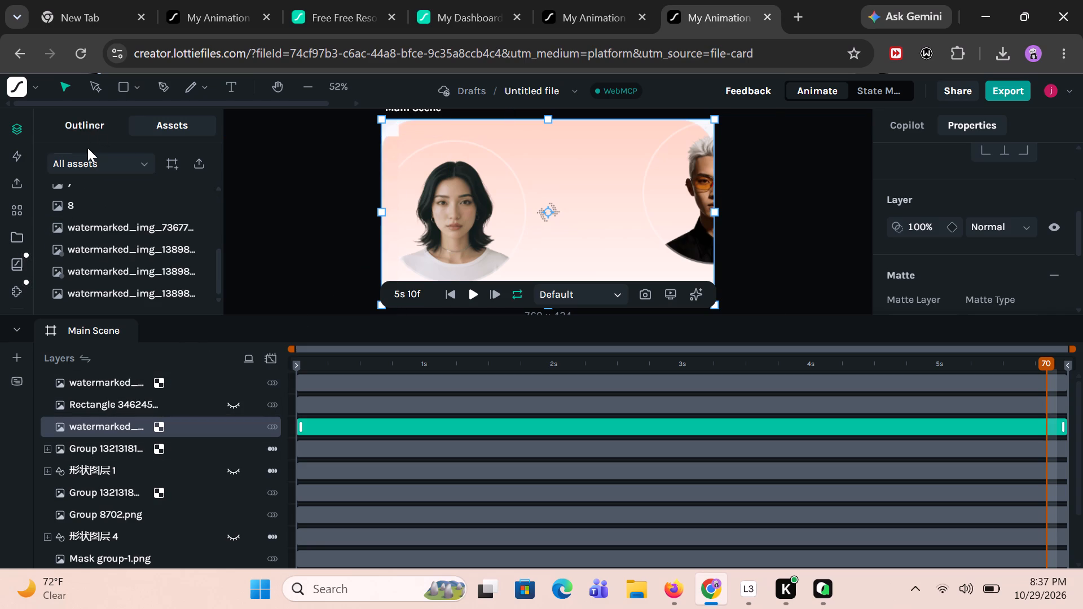
pyautogui.click(88, 126)
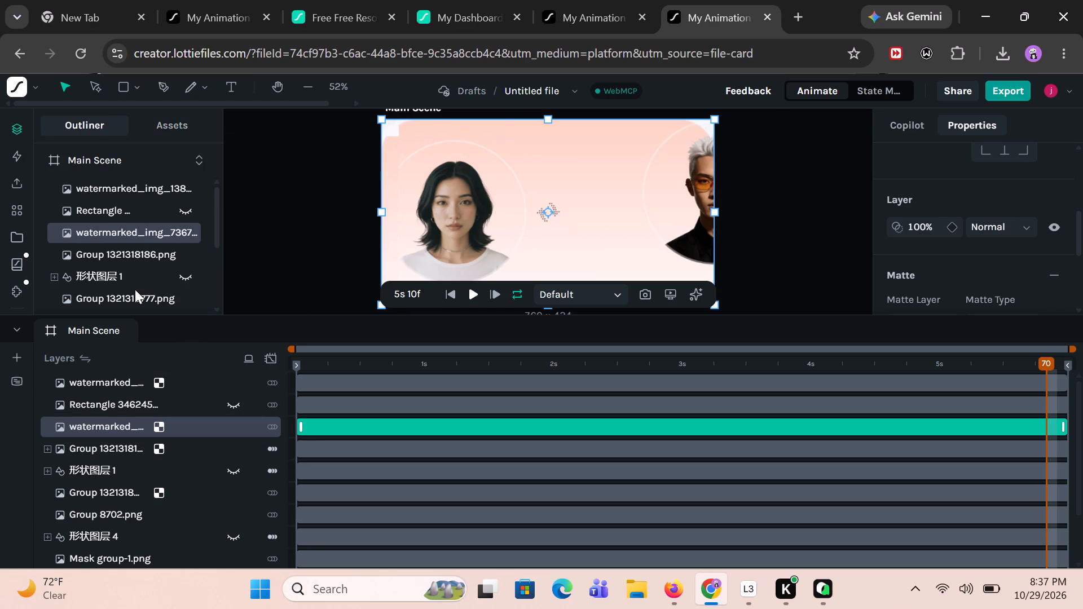
pyautogui.scroll(-2, 135, 289)
pyautogui.click(100, 271)
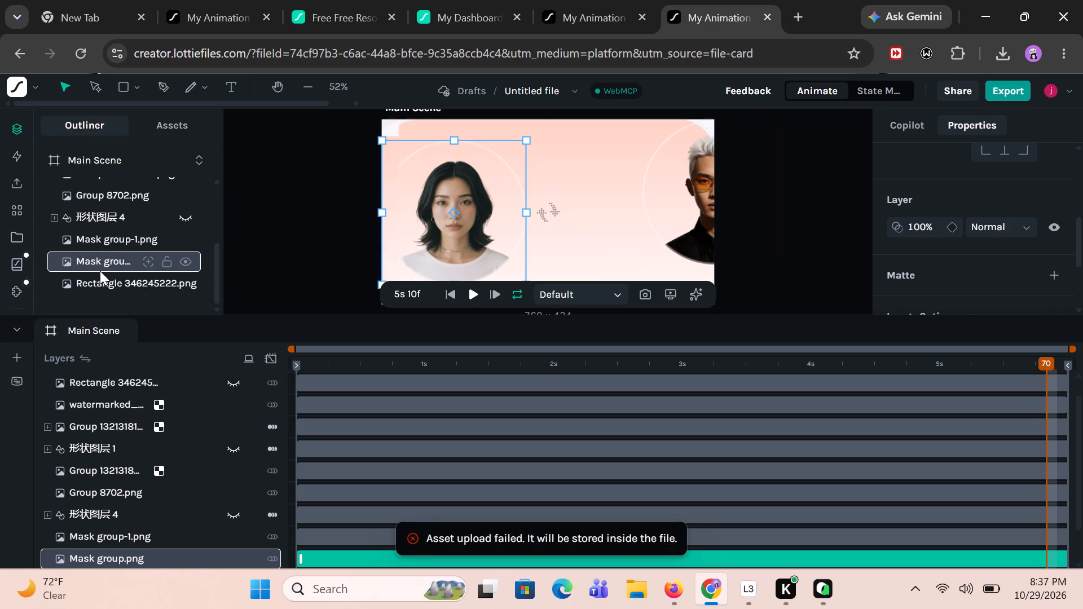
pyautogui.scroll(-2, 949, 246)
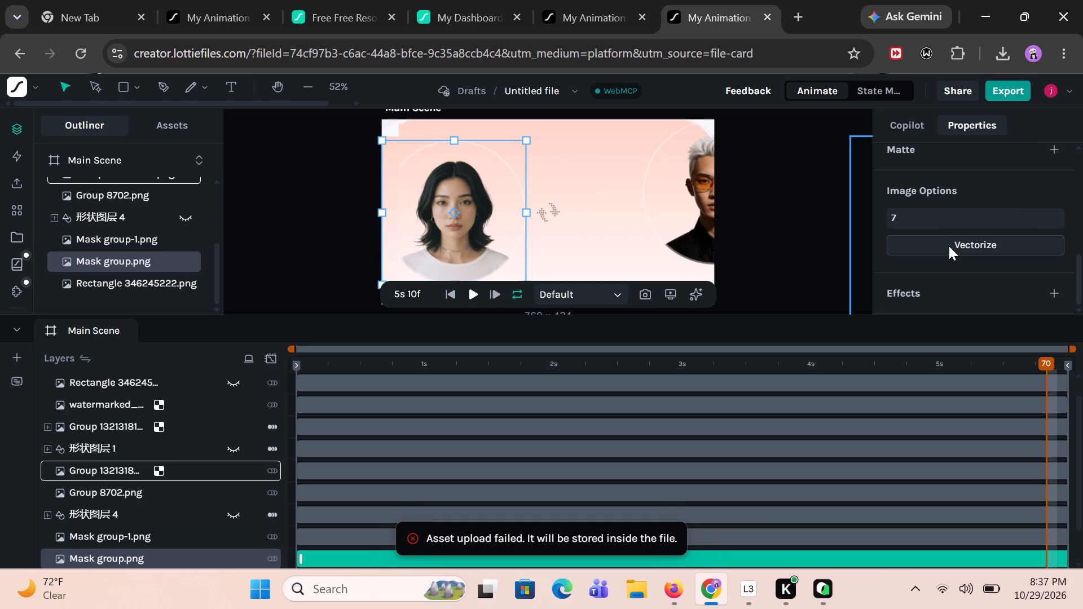
pyautogui.scroll(-1, 949, 246)
pyautogui.scroll(2, 949, 246)
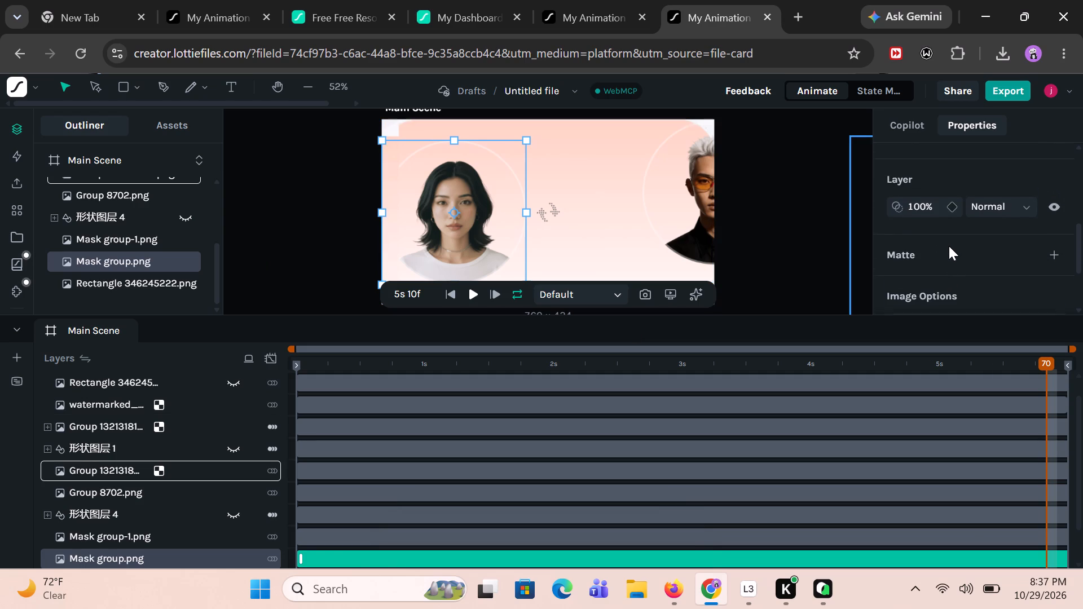
pyautogui.scroll(4, 949, 246)
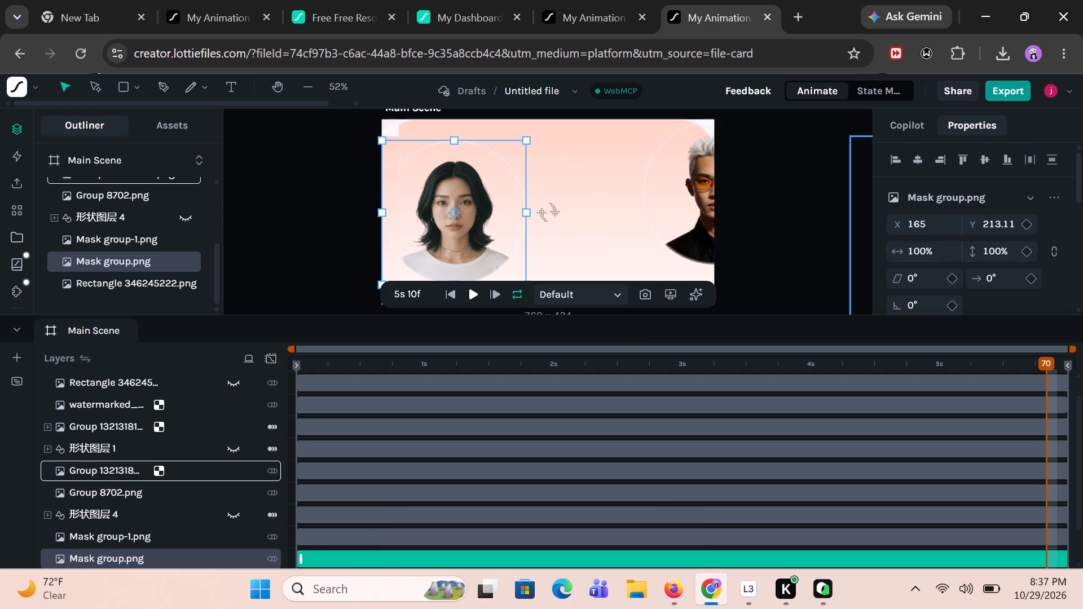
pyautogui.scroll(1, 949, 246)
pyautogui.scroll(-3, 949, 246)
pyautogui.scroll(1, 949, 246)
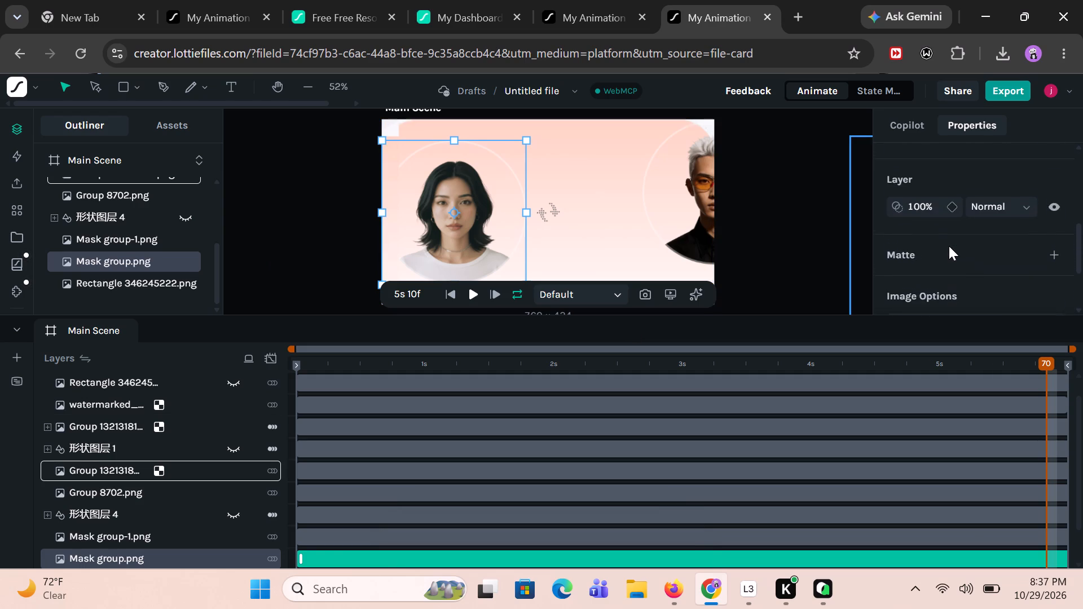
pyautogui.scroll(3, 949, 246)
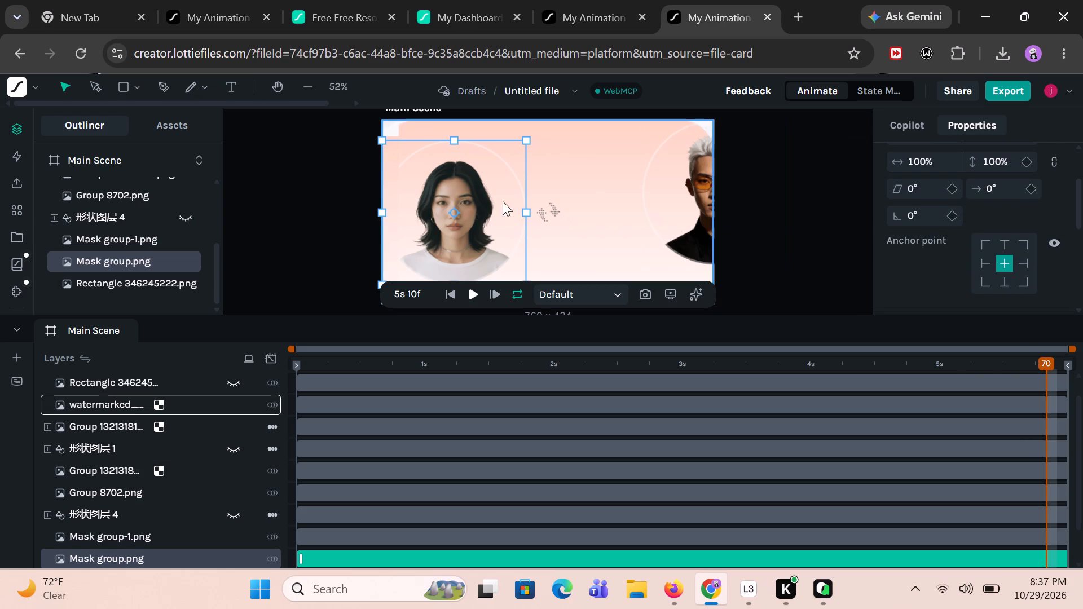
# Move the Mask group.png image with the dark-haired woman left and down, mostly outside Main Scene.
pyautogui.moveTo(451, 194); pyautogui.dragTo(443, 196)
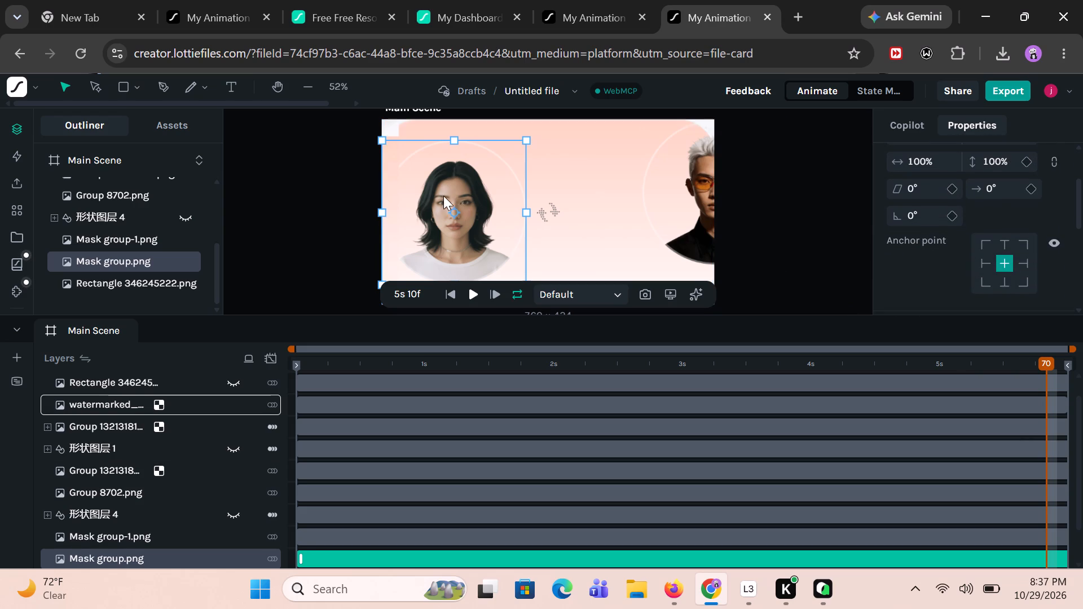
pyautogui.moveTo(443, 196); pyautogui.dragTo(343, 237)
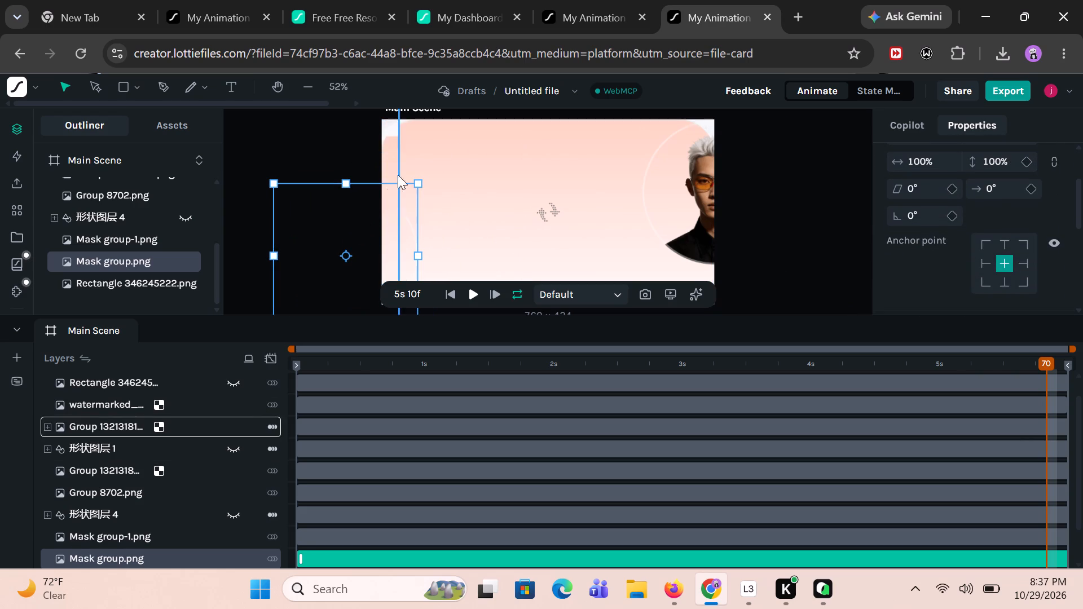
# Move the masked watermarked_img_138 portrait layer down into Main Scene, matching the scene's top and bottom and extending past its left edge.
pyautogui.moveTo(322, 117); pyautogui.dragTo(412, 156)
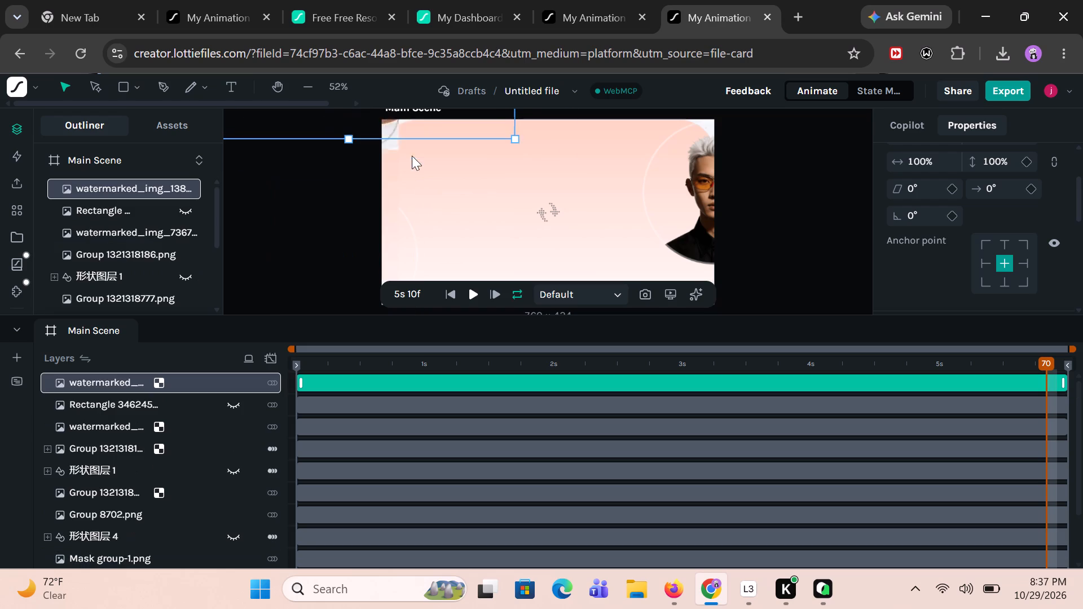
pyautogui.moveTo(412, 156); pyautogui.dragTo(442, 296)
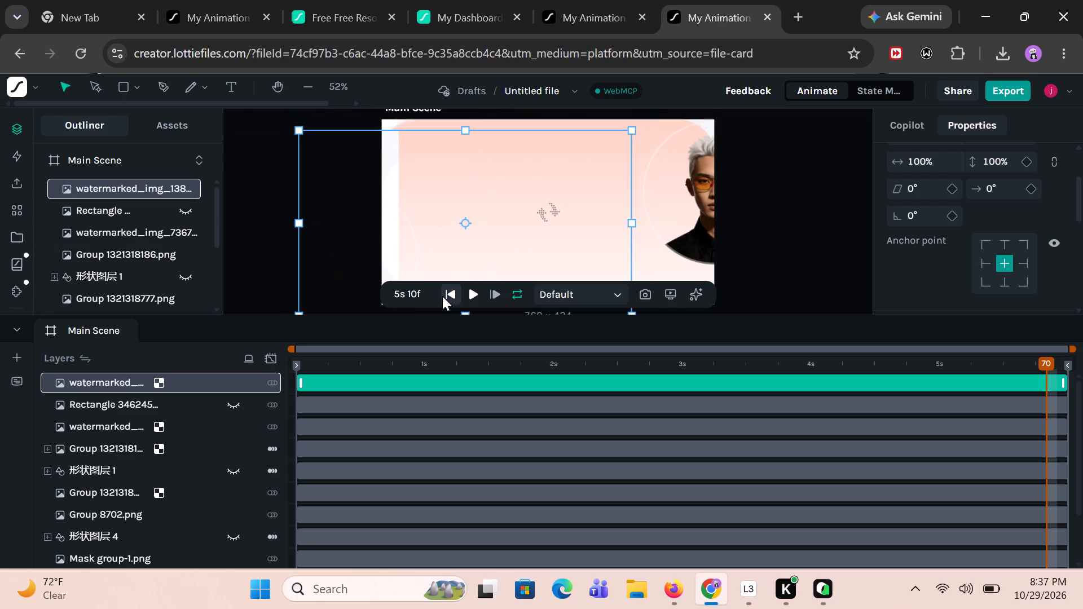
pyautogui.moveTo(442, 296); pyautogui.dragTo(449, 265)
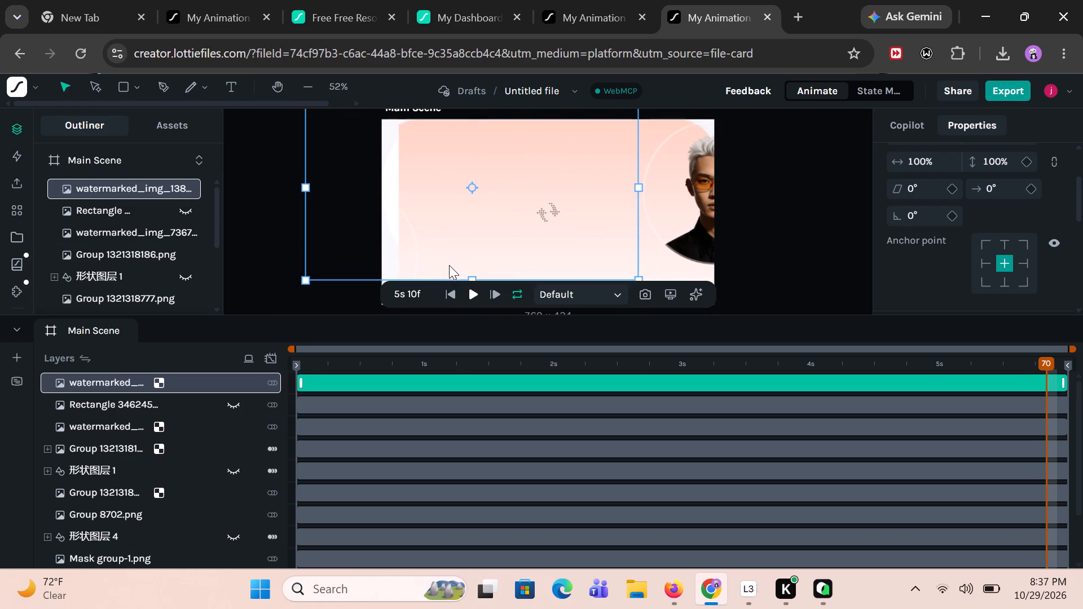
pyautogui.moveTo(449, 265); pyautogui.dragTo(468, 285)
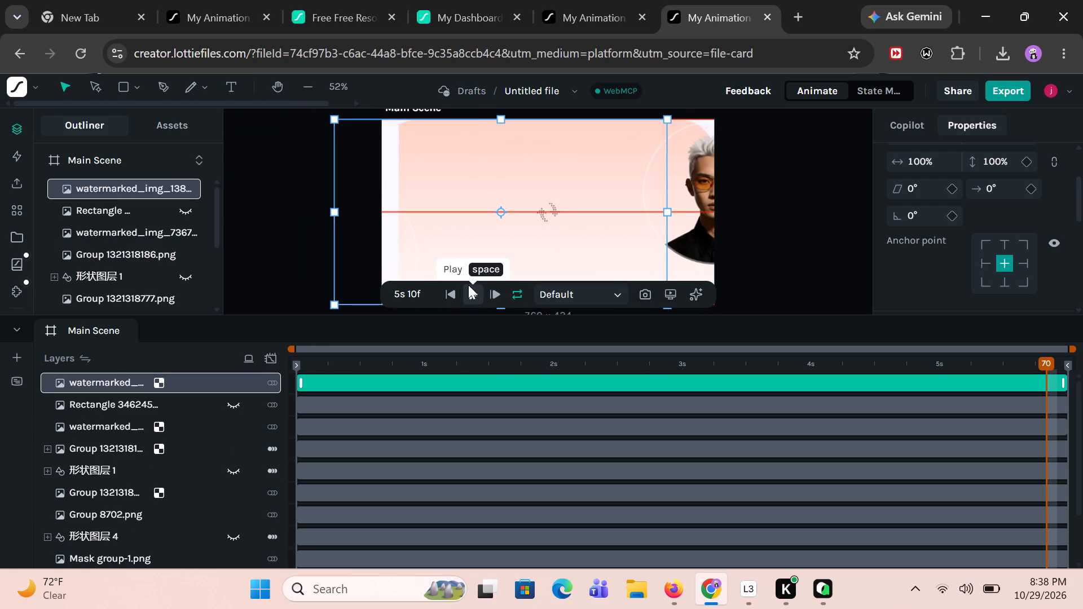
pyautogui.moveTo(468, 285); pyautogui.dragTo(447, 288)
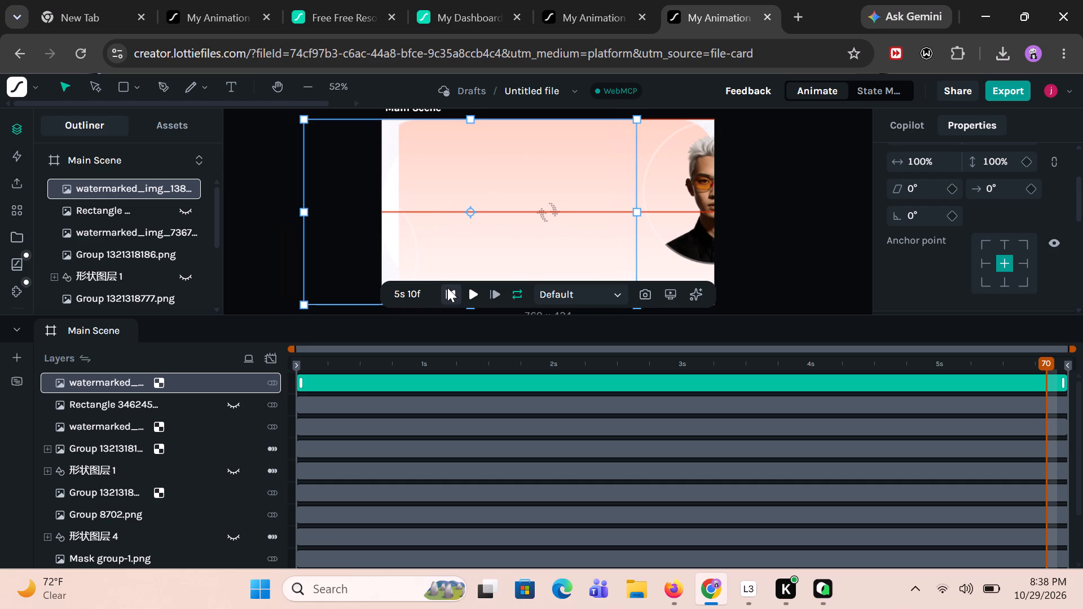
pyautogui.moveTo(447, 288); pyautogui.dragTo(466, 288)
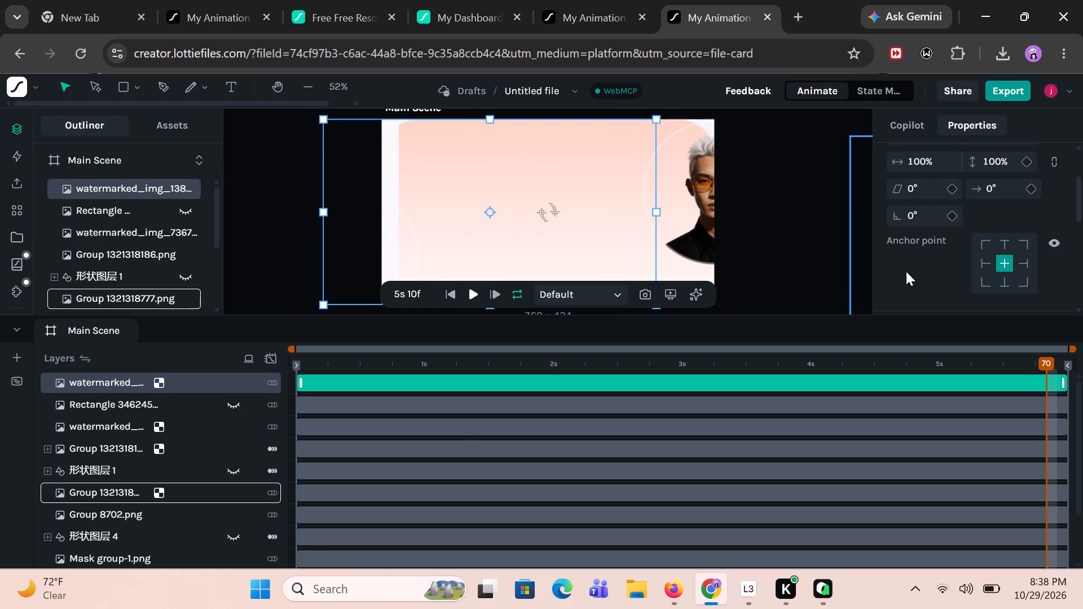
# Set the watermarked_img_138 portrait layer's matte layer to (No matte).
pyautogui.scroll(-4, 935, 237)
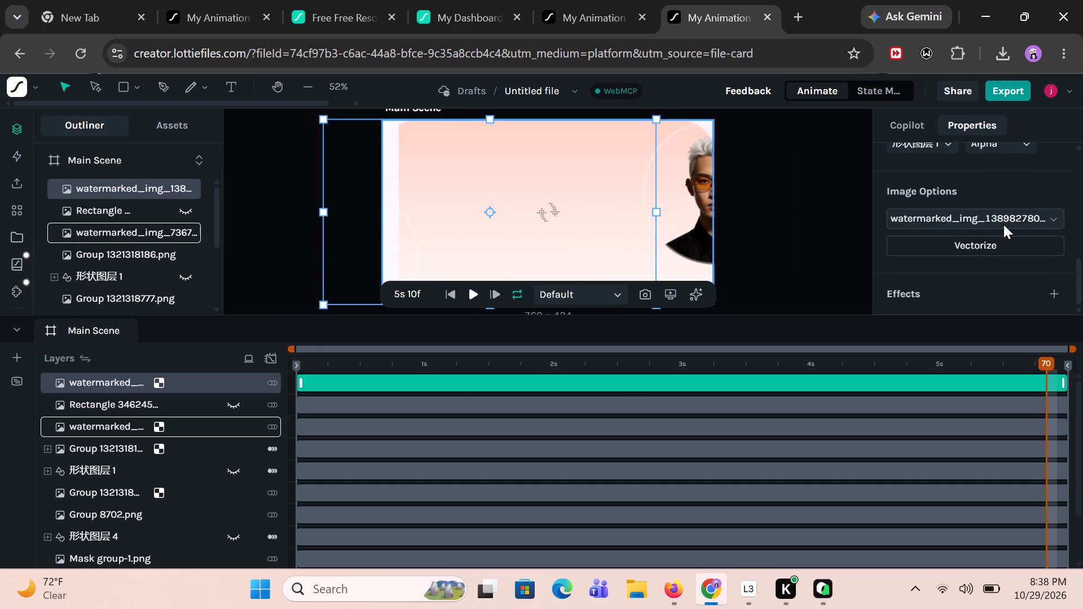
pyautogui.scroll(1, 966, 175)
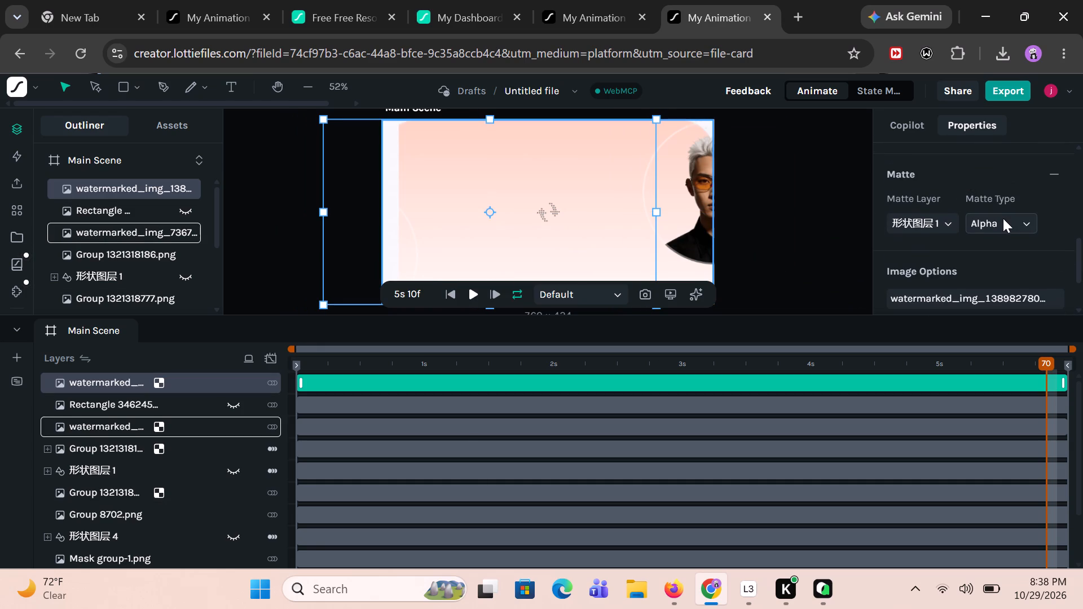
pyautogui.click(930, 220)
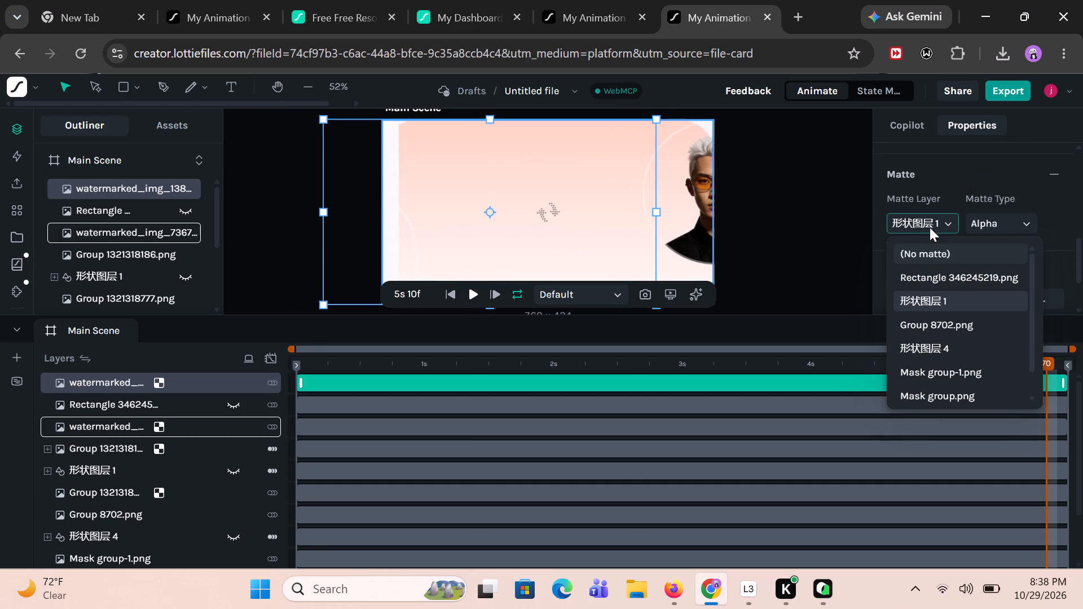
pyautogui.click(916, 251)
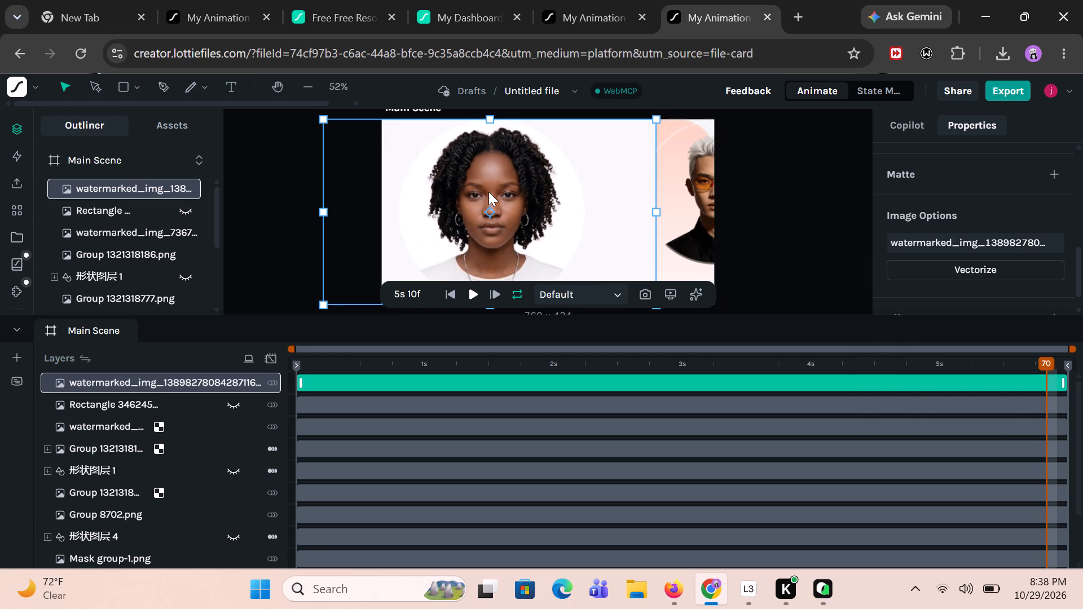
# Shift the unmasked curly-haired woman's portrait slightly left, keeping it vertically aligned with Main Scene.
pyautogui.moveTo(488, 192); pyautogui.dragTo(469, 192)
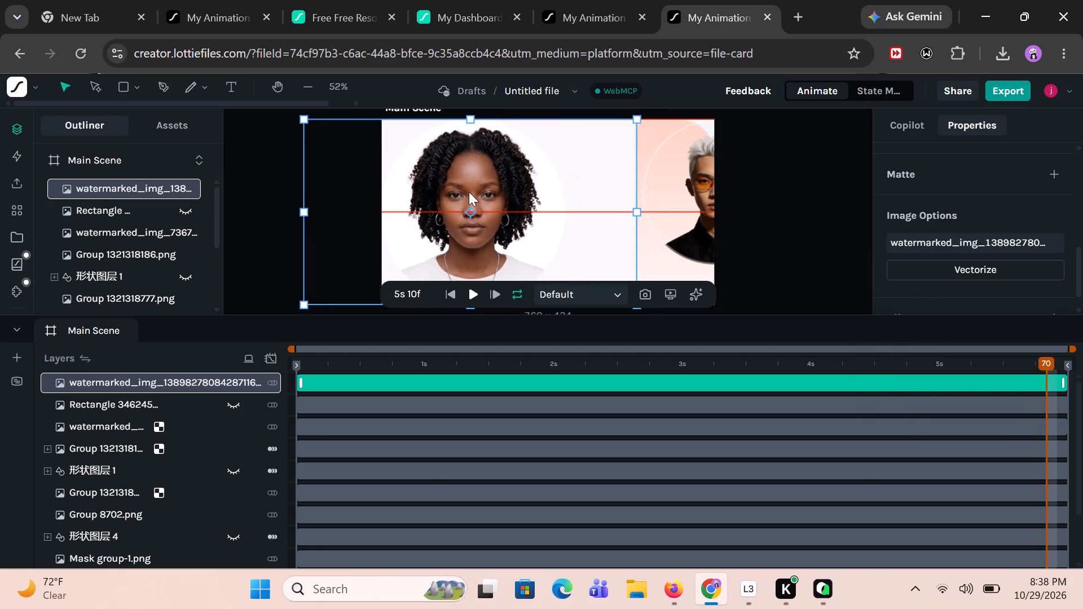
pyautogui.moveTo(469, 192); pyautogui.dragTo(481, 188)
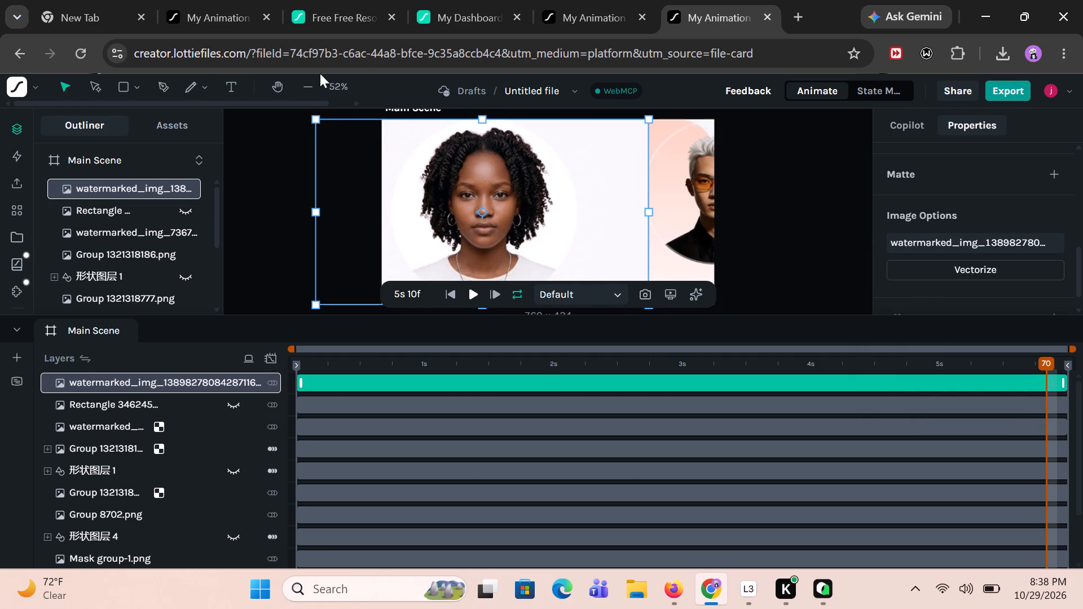
# Play the animation to review the unmasked portrait, pausing at 4s 7f.
pyautogui.click(473, 297)
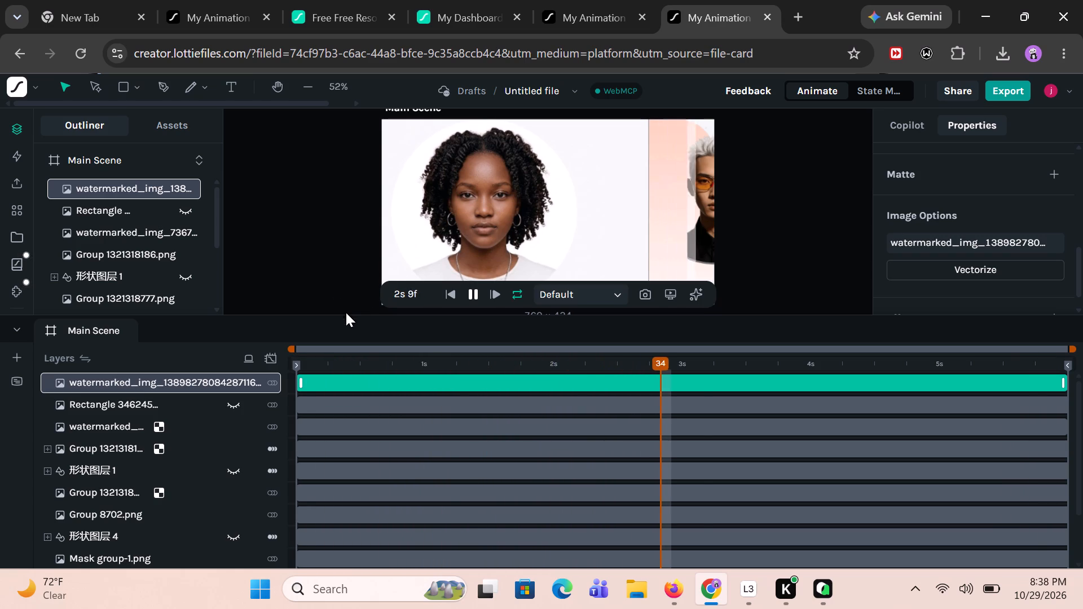
pyautogui.click(470, 290)
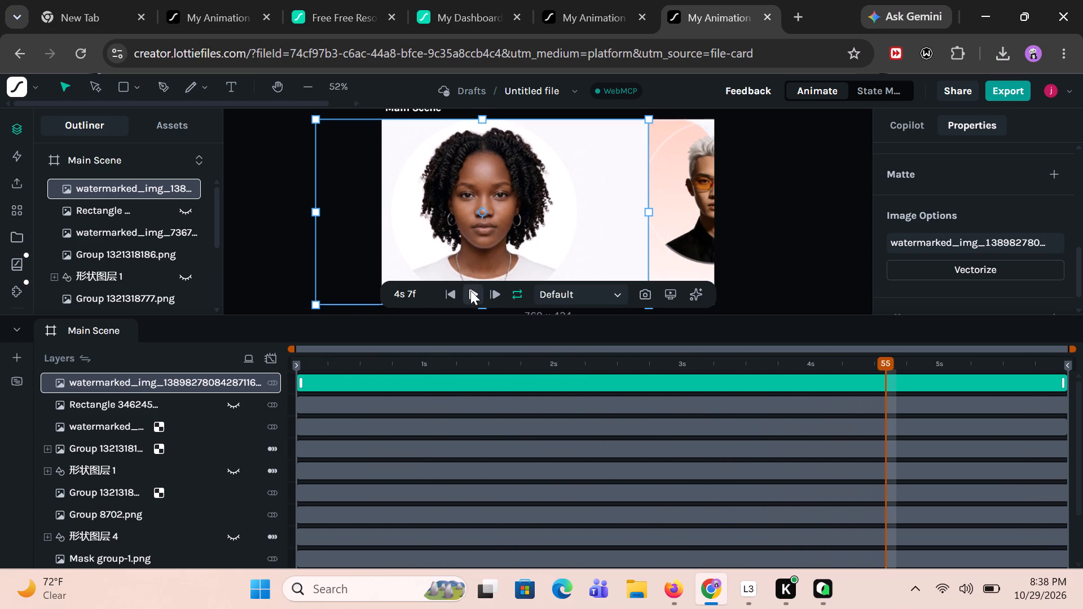
# Move the unmasked portrait up and left so only its lower-right quarter covers Main Scene's upper-left area.
pyautogui.moveTo(379, 322); pyautogui.dragTo(398, 213)
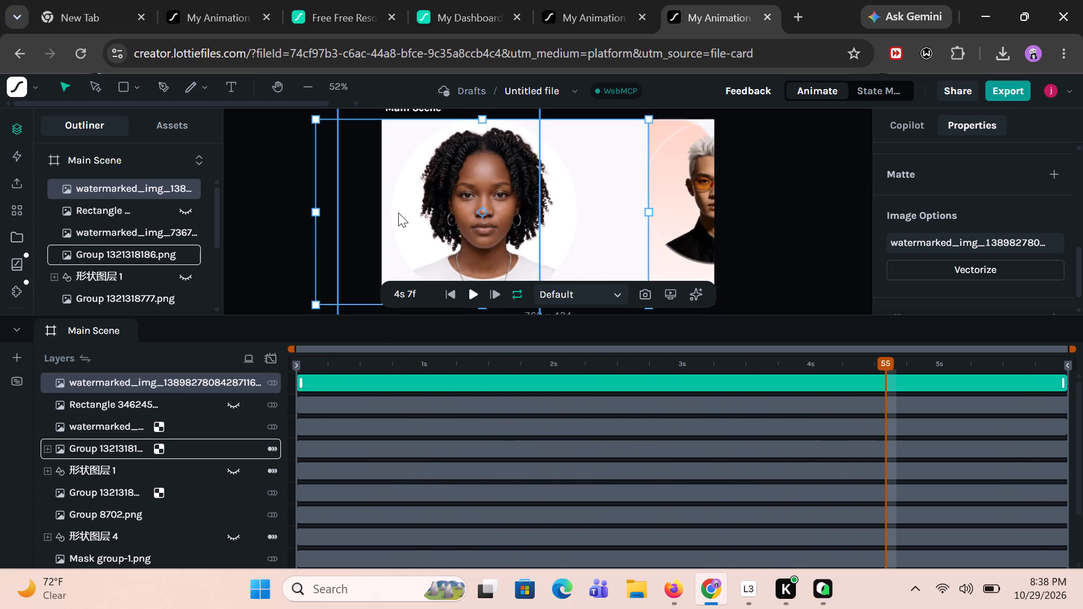
pyautogui.moveTo(398, 213); pyautogui.dragTo(378, 229)
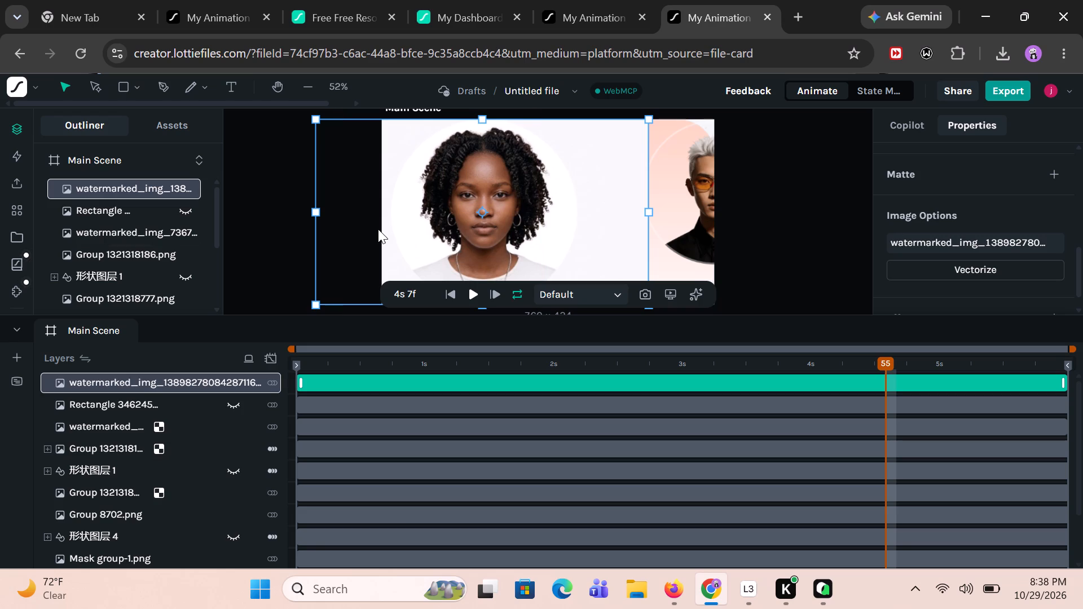
pyautogui.moveTo(453, 178); pyautogui.dragTo(283, 90)
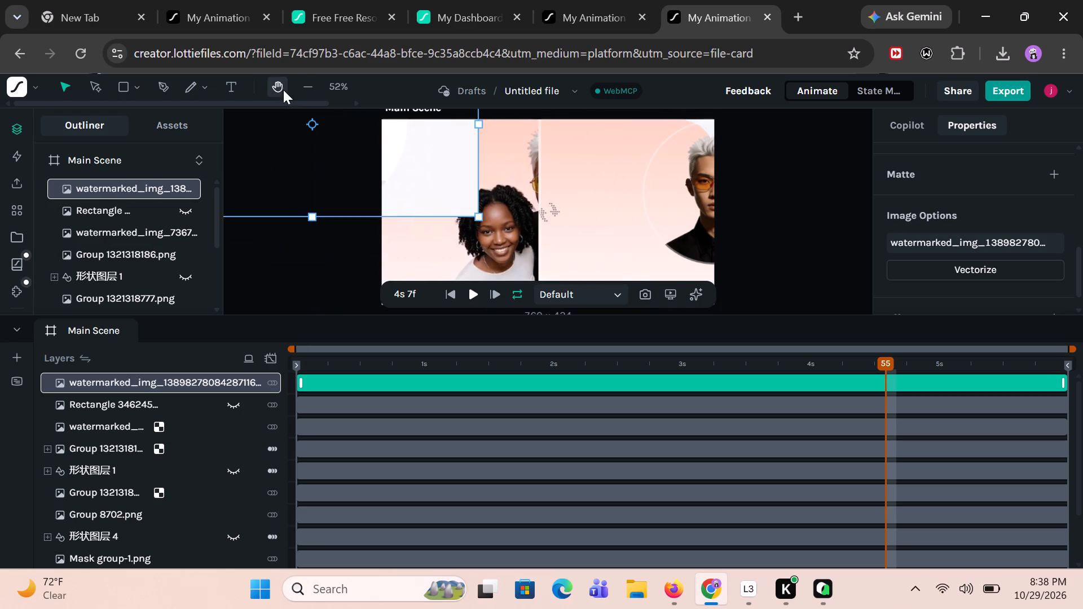
pyautogui.moveTo(283, 90); pyautogui.dragTo(317, 37)
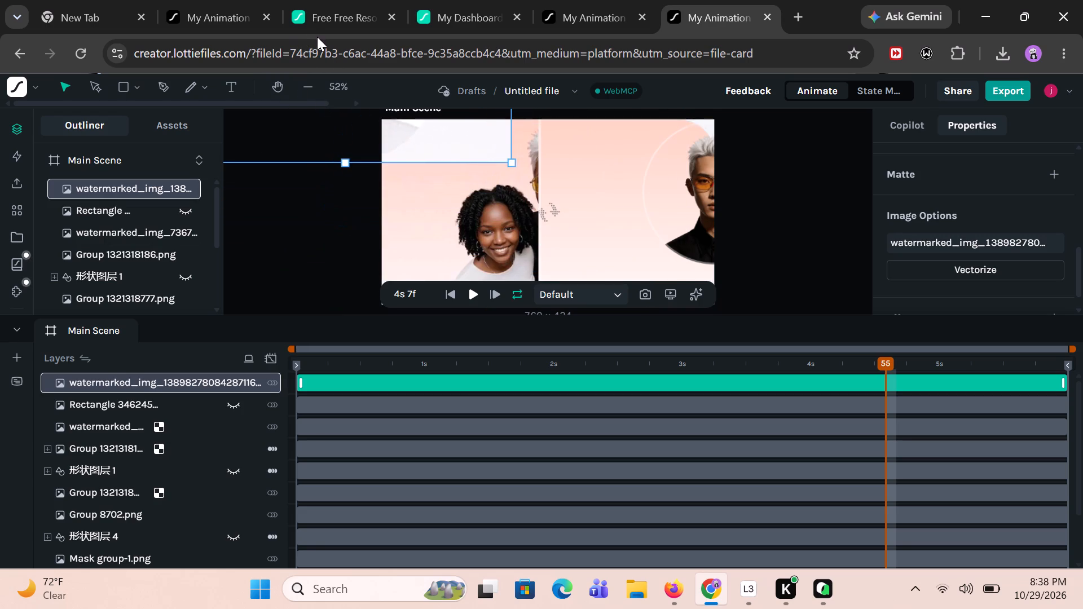
pyautogui.moveTo(317, 37); pyautogui.dragTo(333, 87)
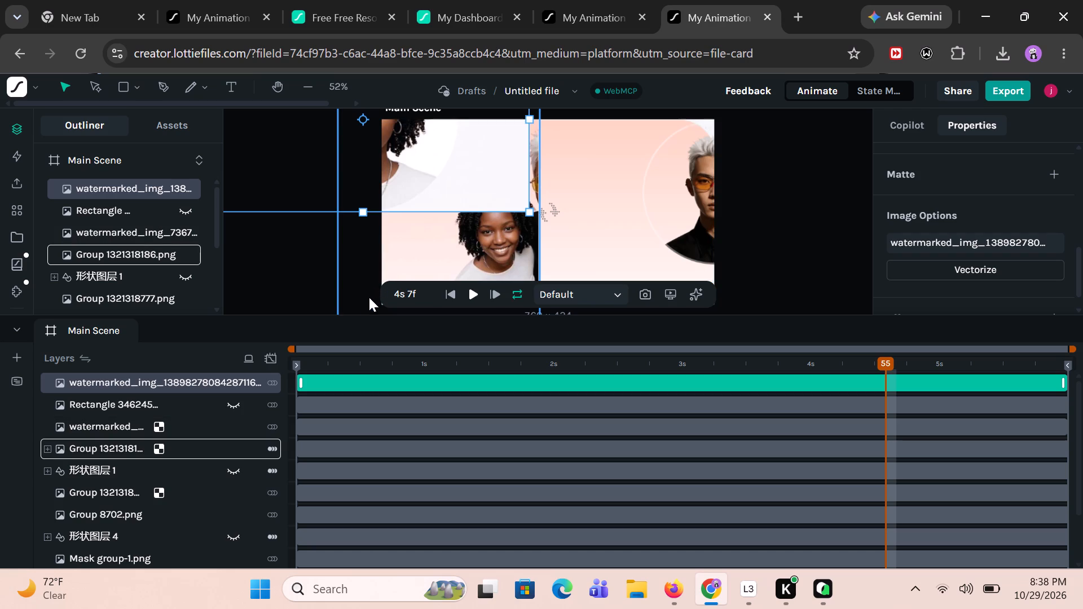
# Move the Group 1321318186.png layer at 4s 7f to about X 174.96, Y 212.
pyautogui.moveTo(358, 301); pyautogui.dragTo(363, 295)
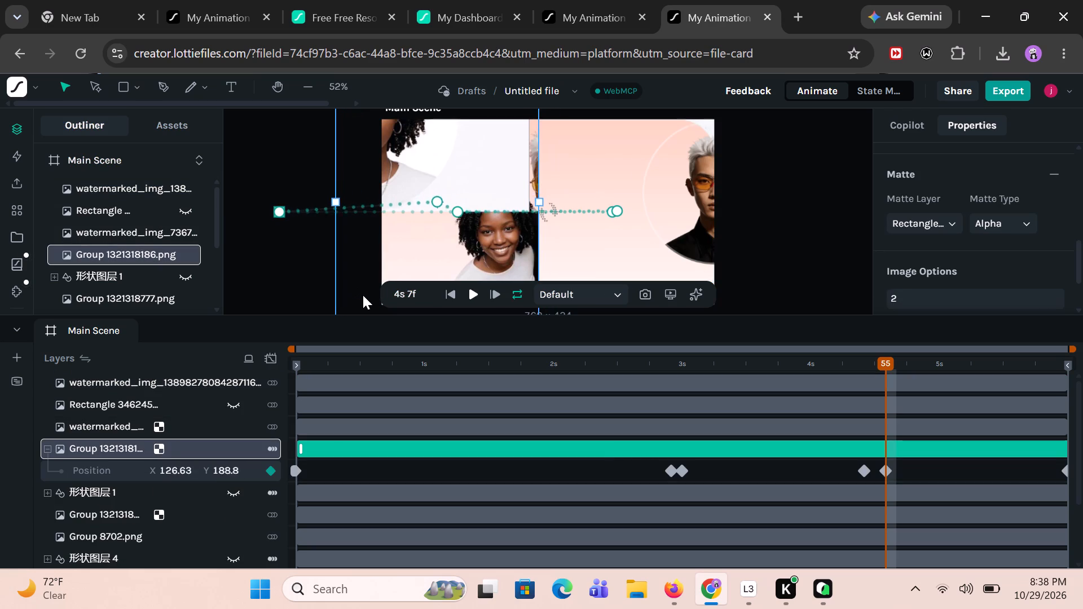
pyautogui.moveTo(363, 295); pyautogui.dragTo(378, 299)
# Select the Mask group.png image outside Main Scene and examine its transform, layer, matte and image properties.
pyautogui.click(307, 280)
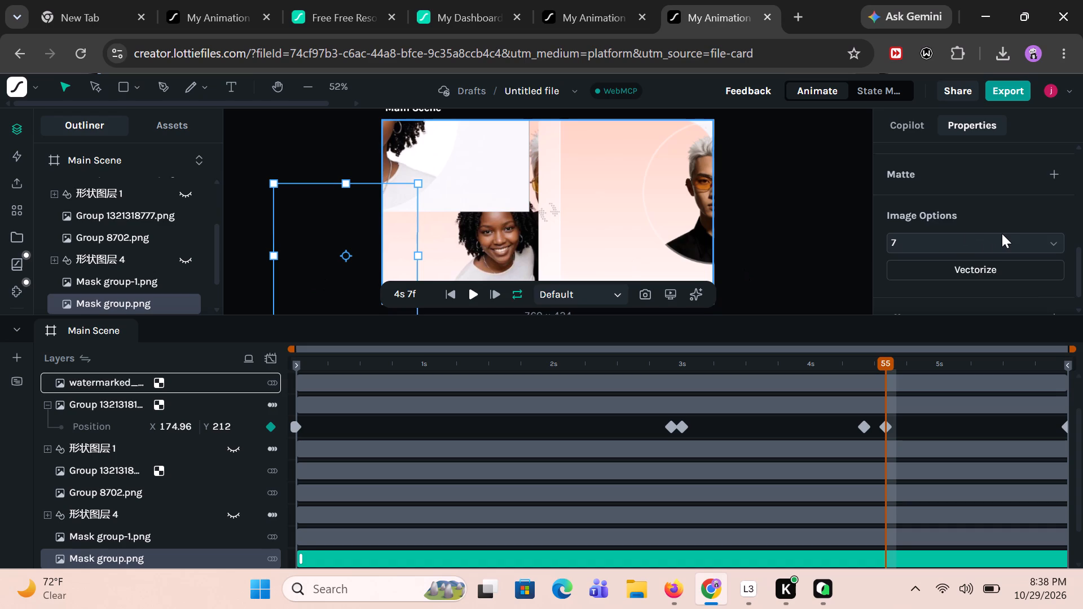
pyautogui.scroll(-1, 1002, 233)
pyautogui.scroll(2, 1002, 233)
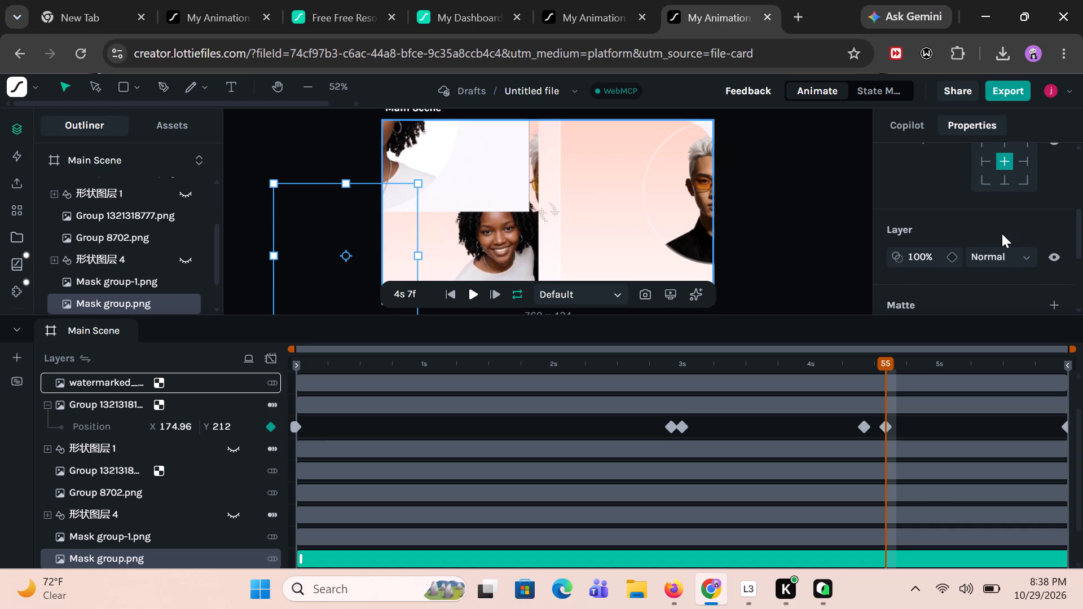
pyautogui.scroll(3, 1002, 233)
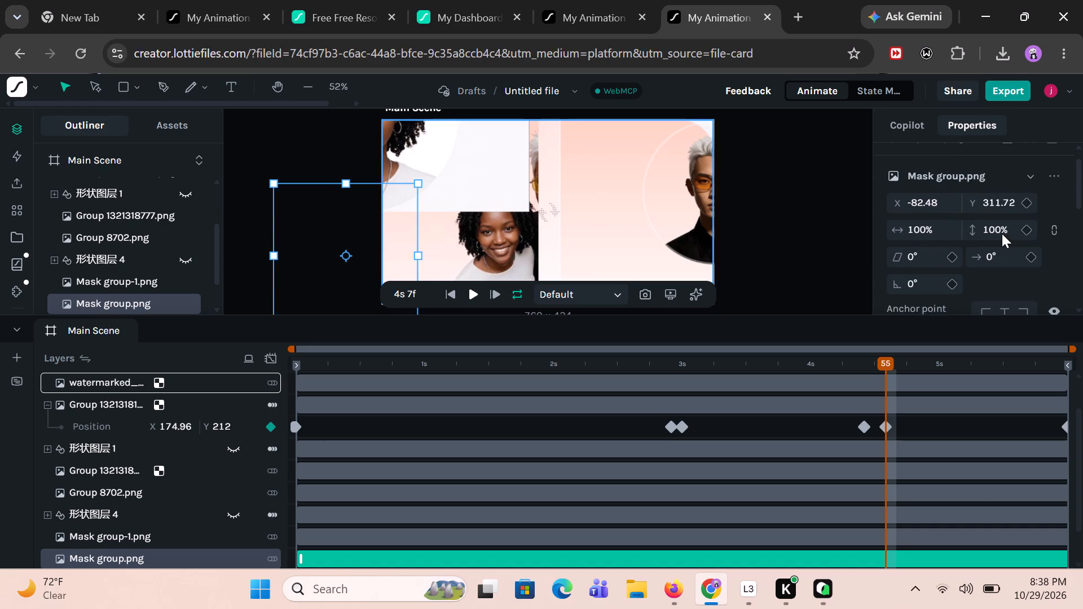
pyautogui.scroll(-4, 1002, 233)
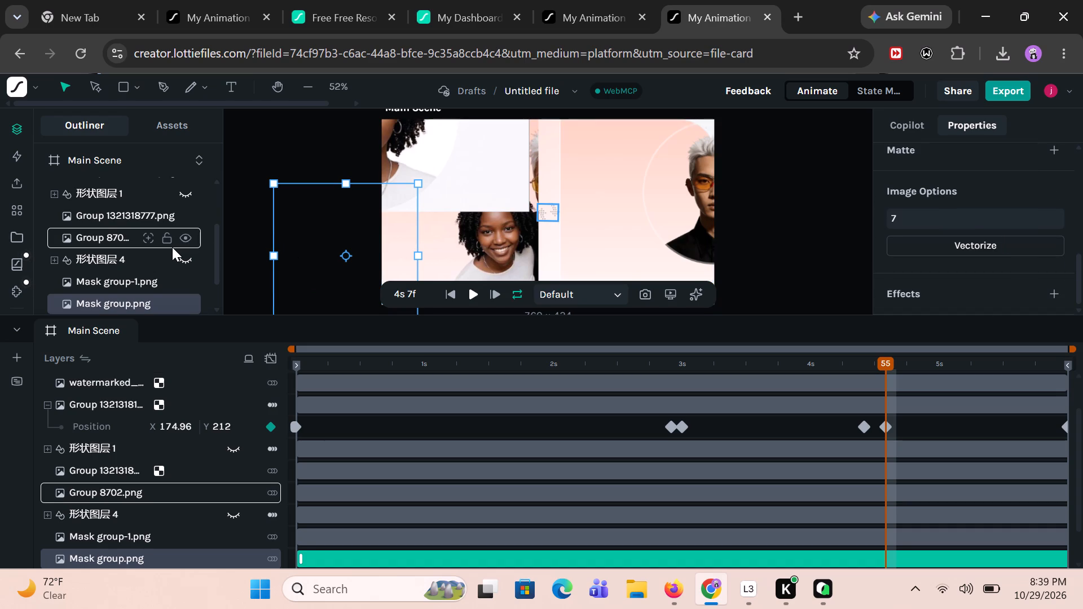
# Look through the animation's assets, checking image asset 7 and the uploaded watermarked images.
pyautogui.click(169, 129)
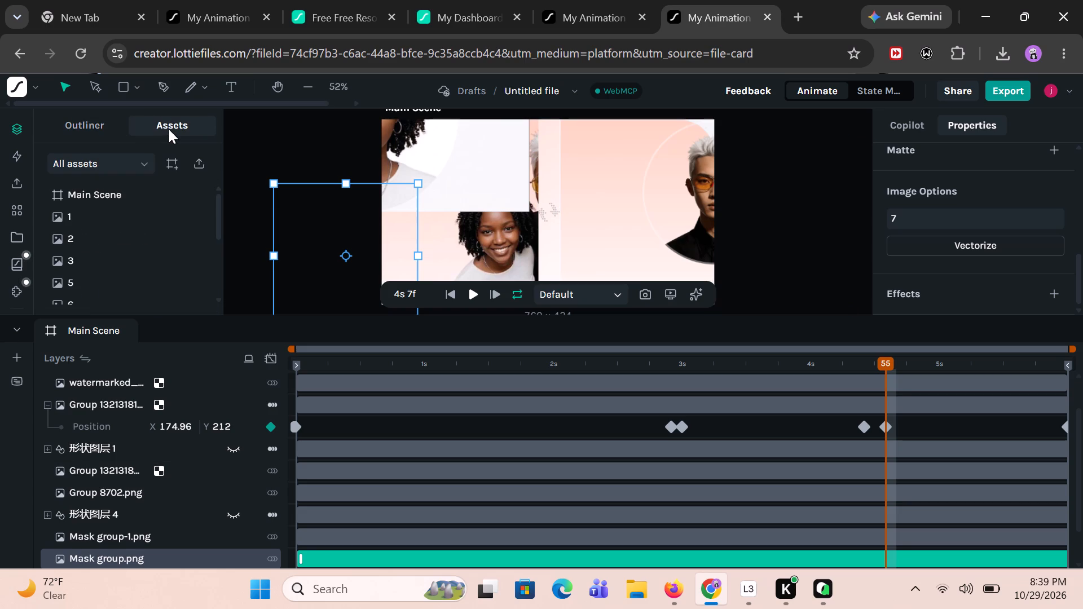
pyautogui.scroll(-2, 53, 267)
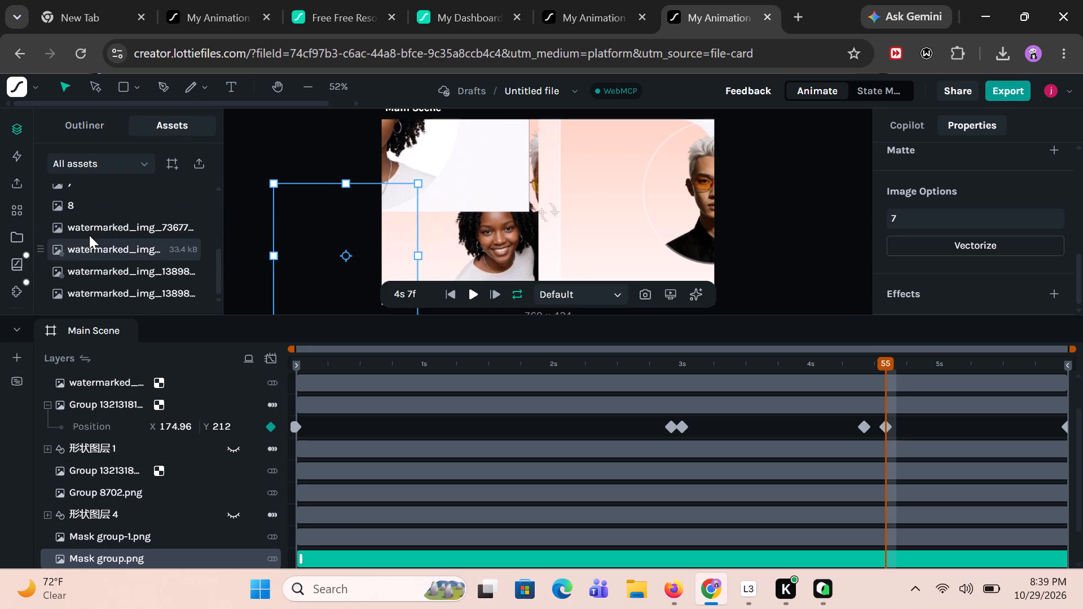
pyautogui.scroll(1, 99, 209)
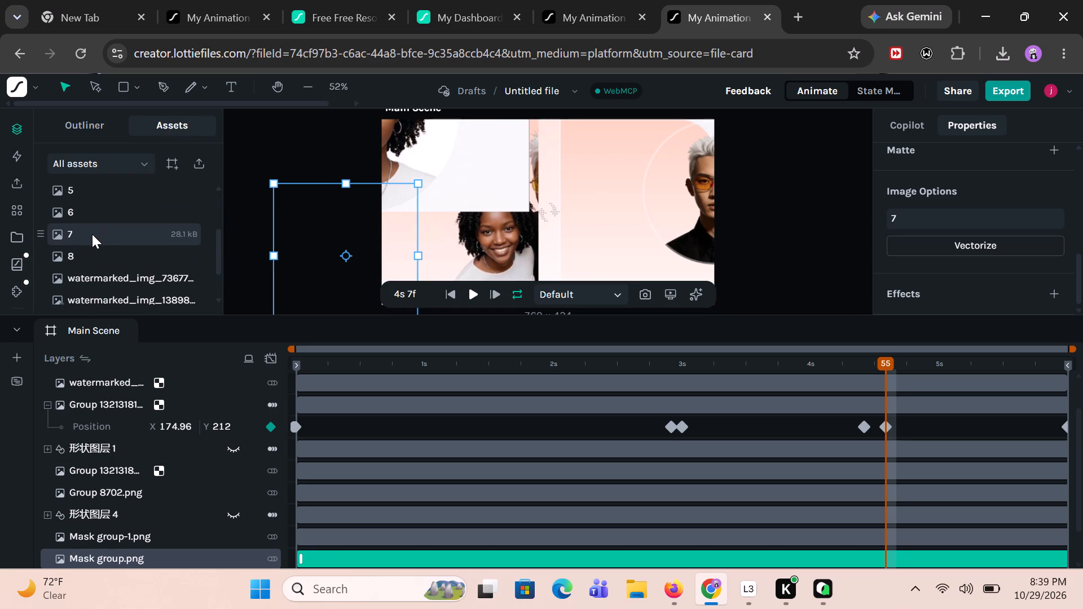
pyautogui.click(92, 234)
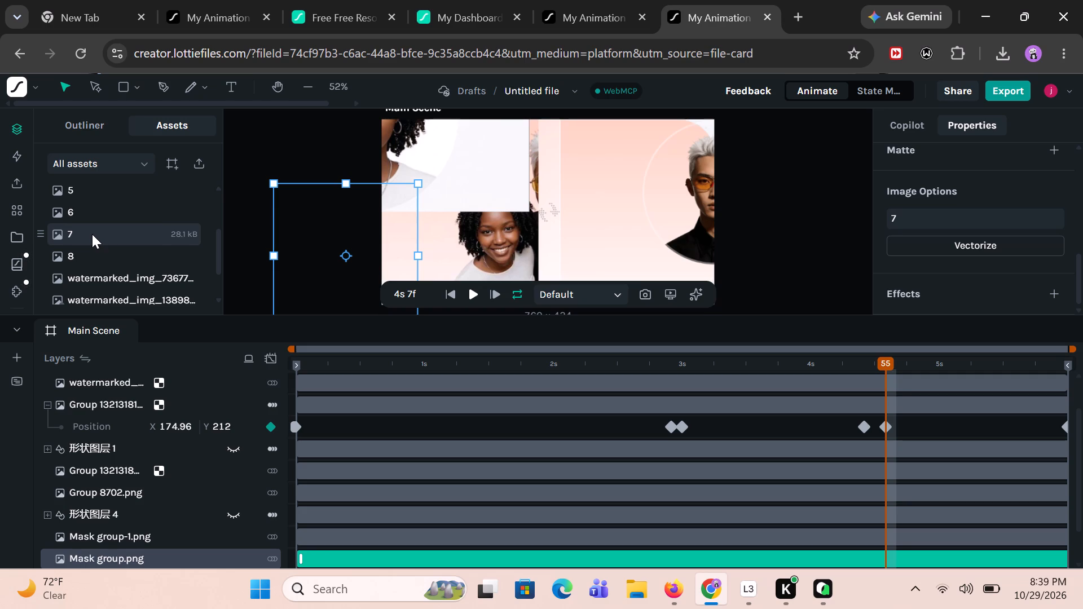
pyautogui.click(92, 234)
pyautogui.scroll(-1, 92, 234)
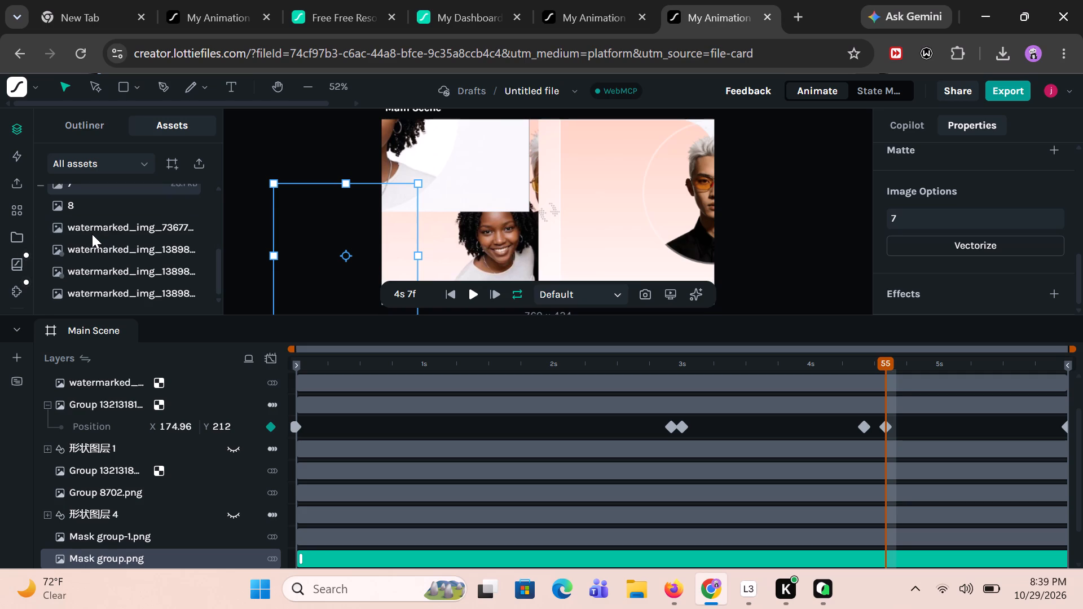
pyautogui.click(102, 298)
pyautogui.doubleClick(102, 298)
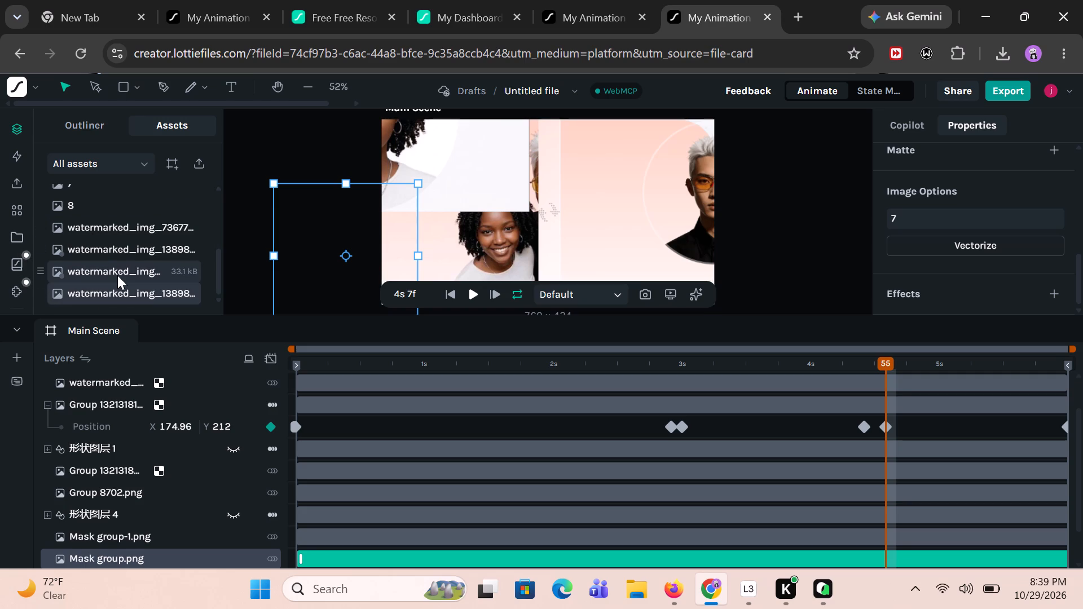
pyautogui.click(117, 275)
pyautogui.doubleClick(117, 275)
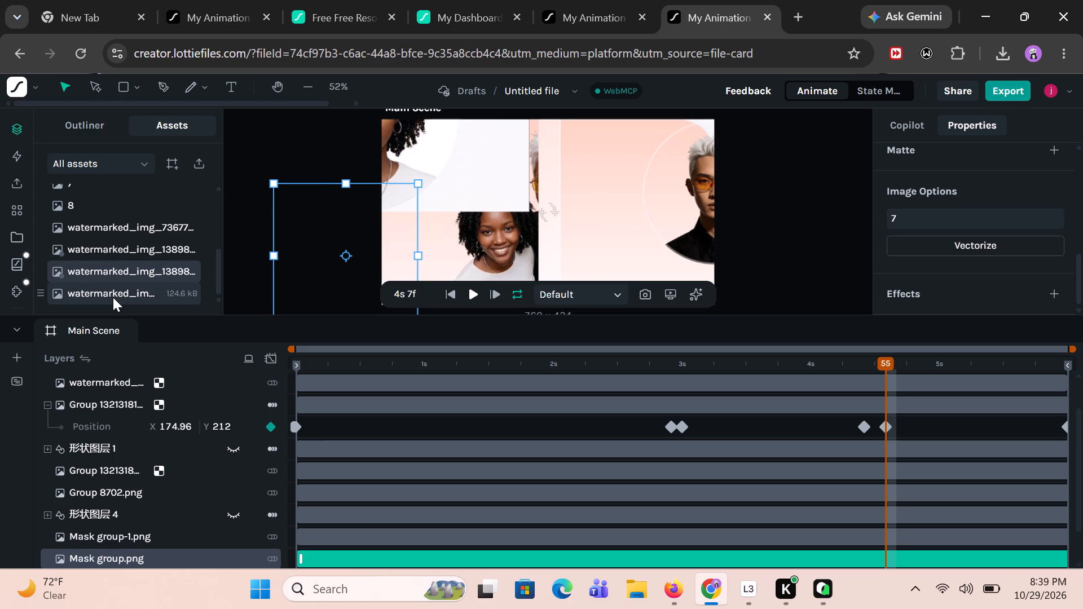
pyautogui.click(113, 297)
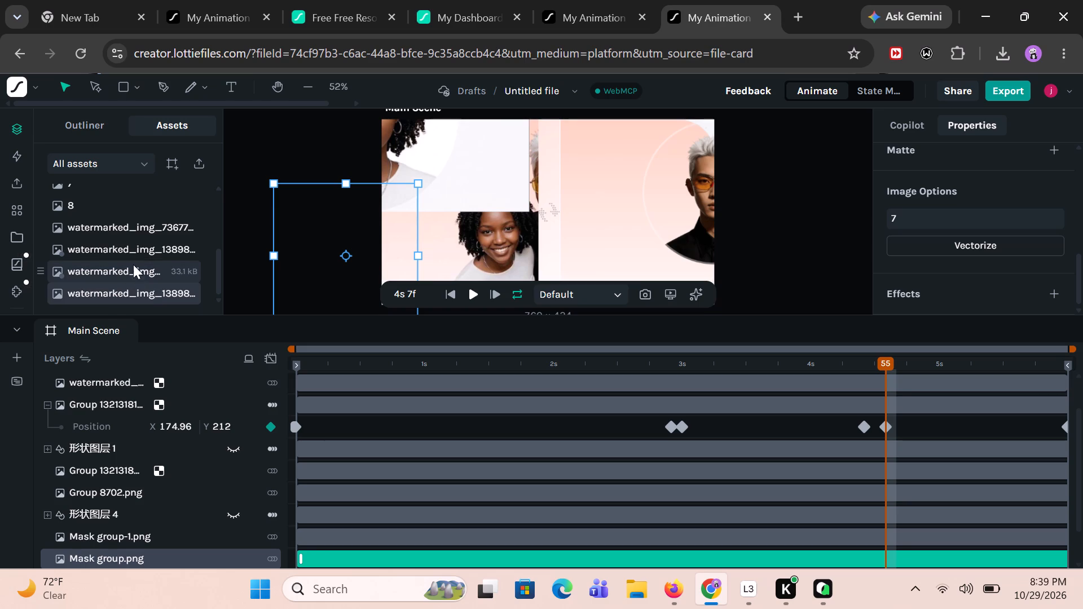
pyautogui.click(130, 221)
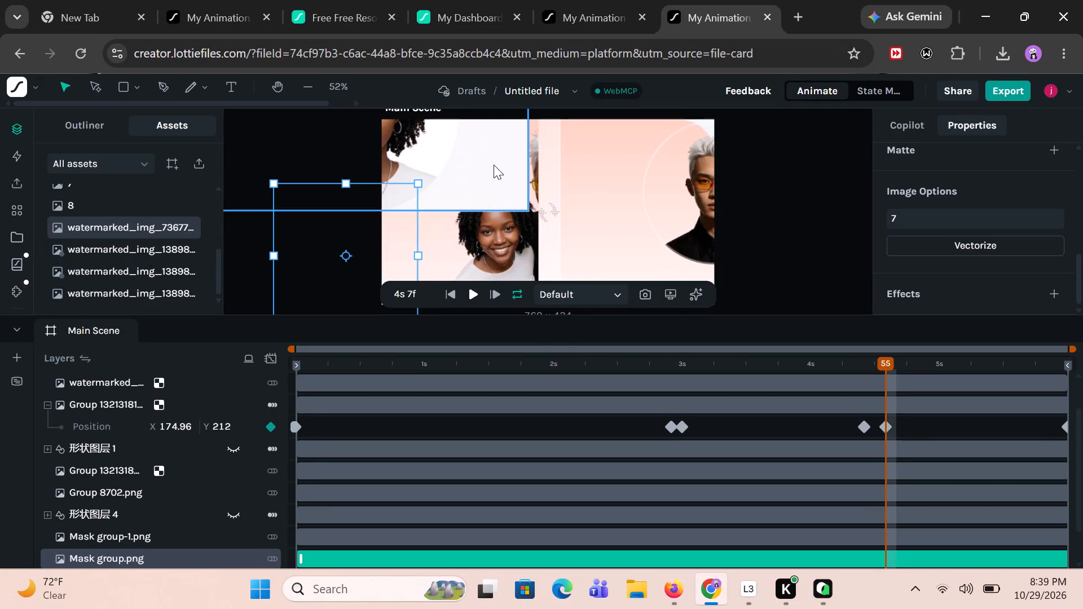
# Play the animation from 4s 7f to review the layers' movement, pausing at 5s 8f.
pyautogui.click(468, 299)
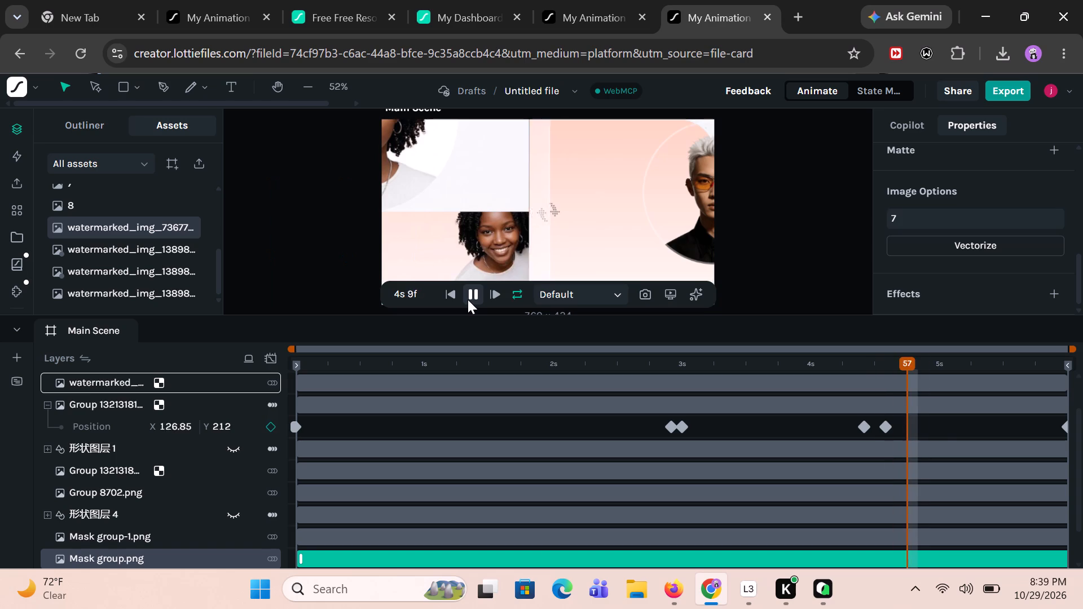
pyautogui.click(468, 299)
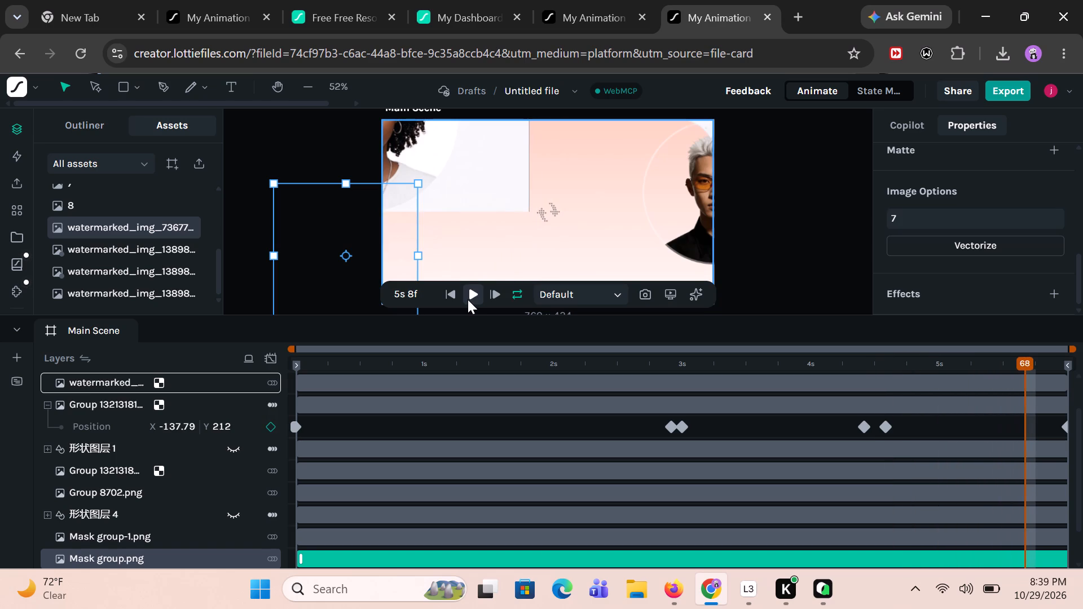
# Look through the uploaded watermarked images in the assets, comparing them with the selected curly-haired portrait layer, and open File Explorer.
pyautogui.click(269, 133)
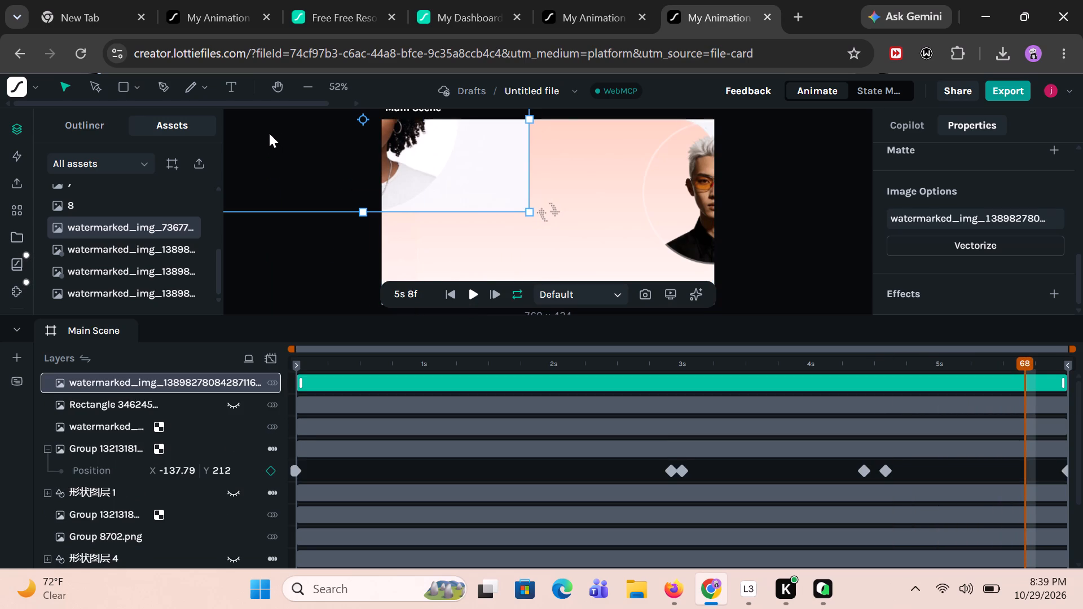
pyautogui.click(269, 133)
pyautogui.click(120, 253)
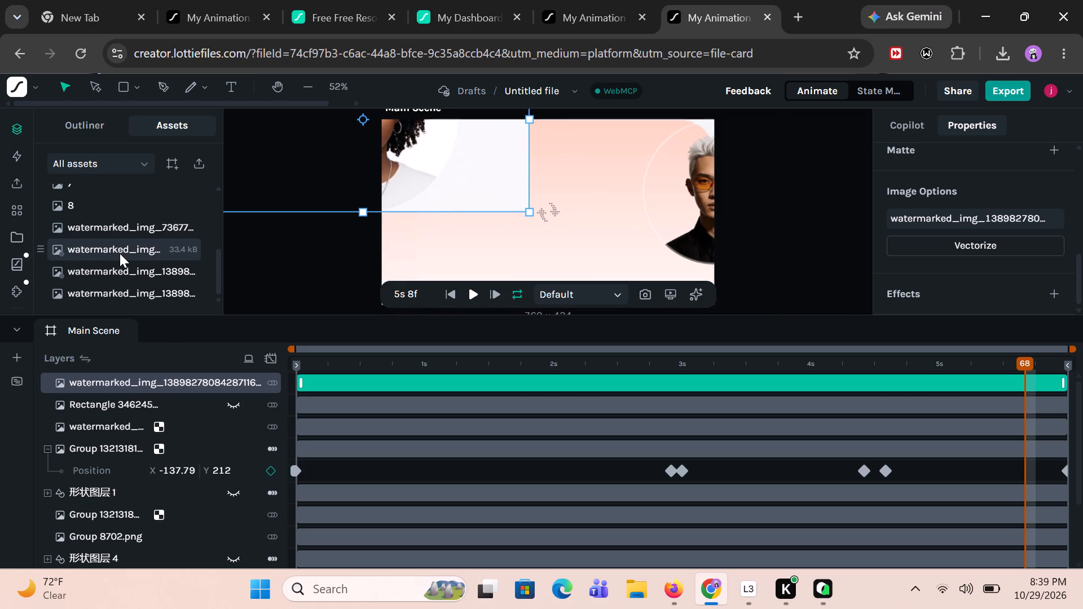
pyautogui.click(122, 289)
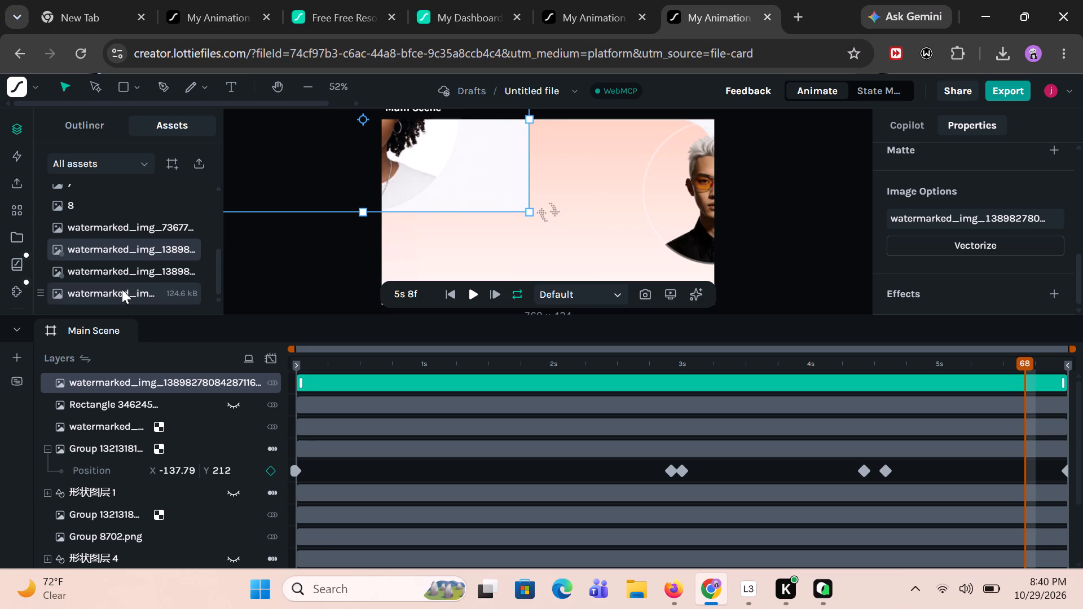
pyautogui.click(121, 265)
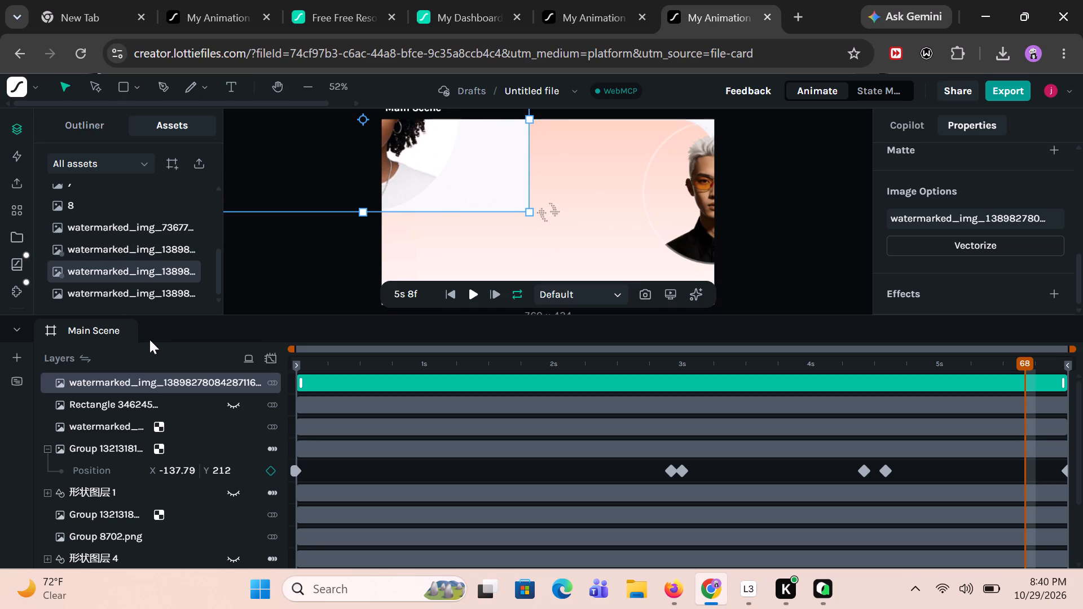
pyautogui.click(113, 265)
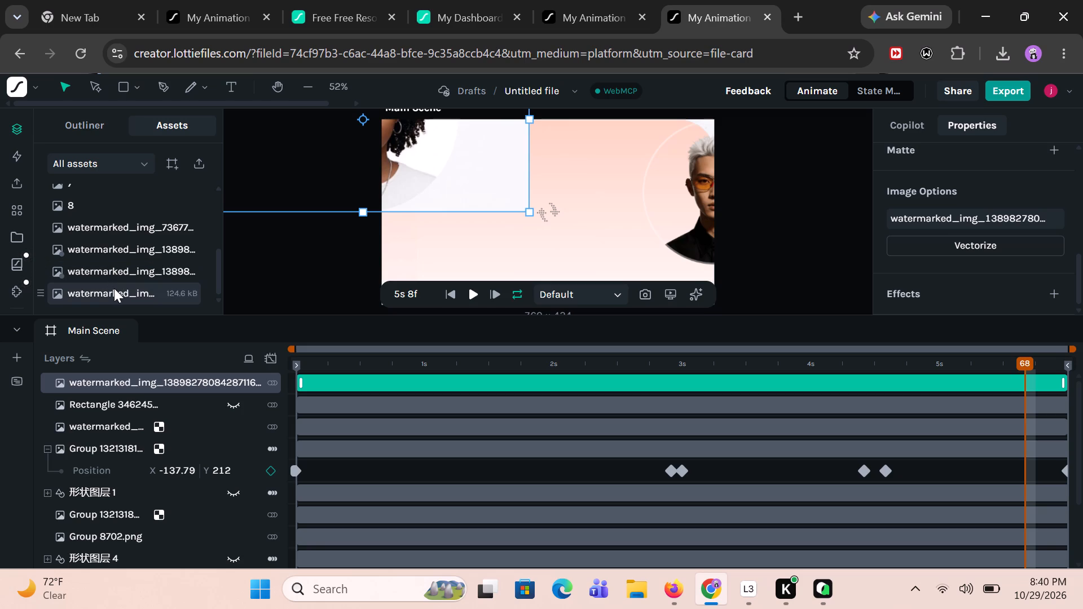
pyautogui.click(114, 289)
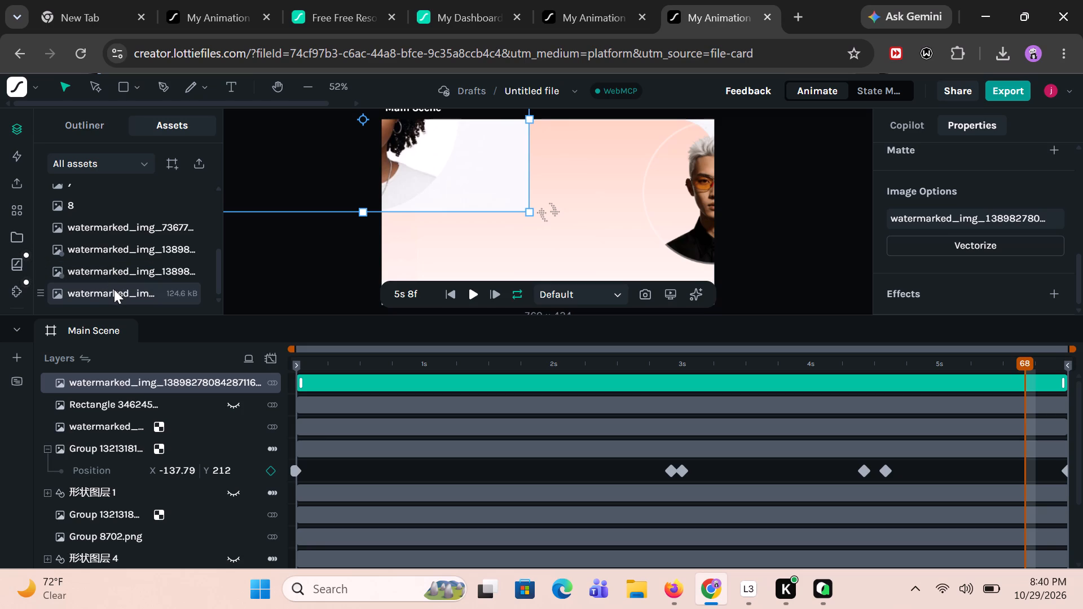
pyautogui.click(114, 289)
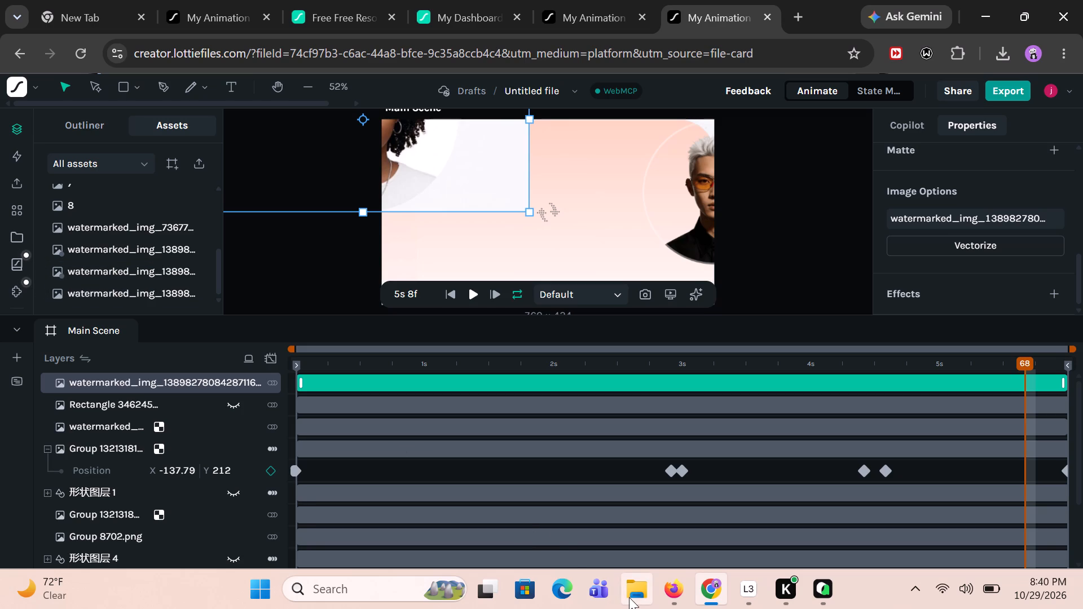
pyautogui.click(629, 597)
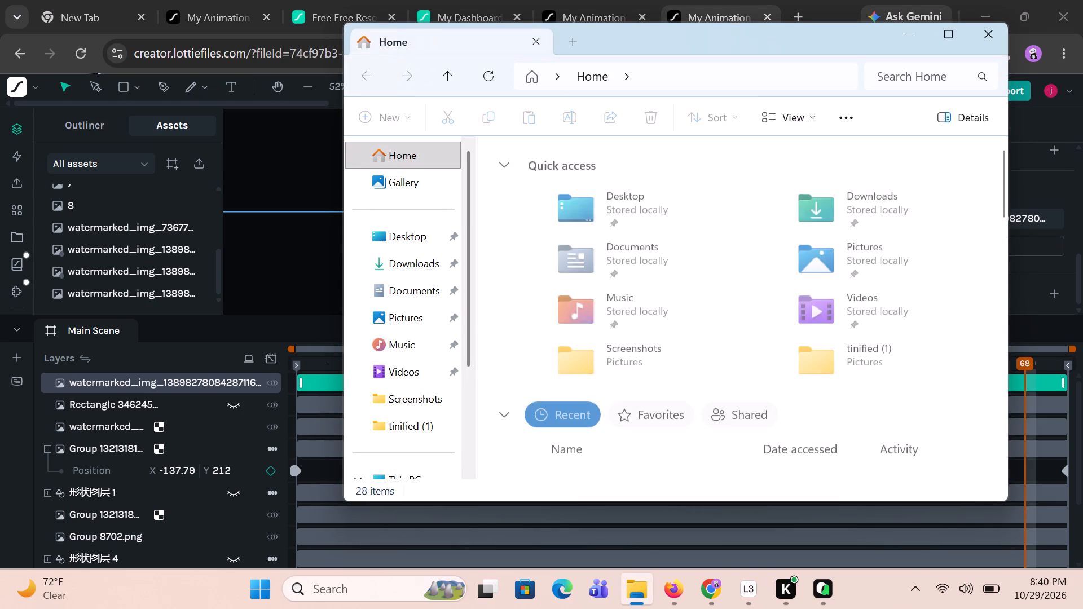
pyautogui.click(412, 260)
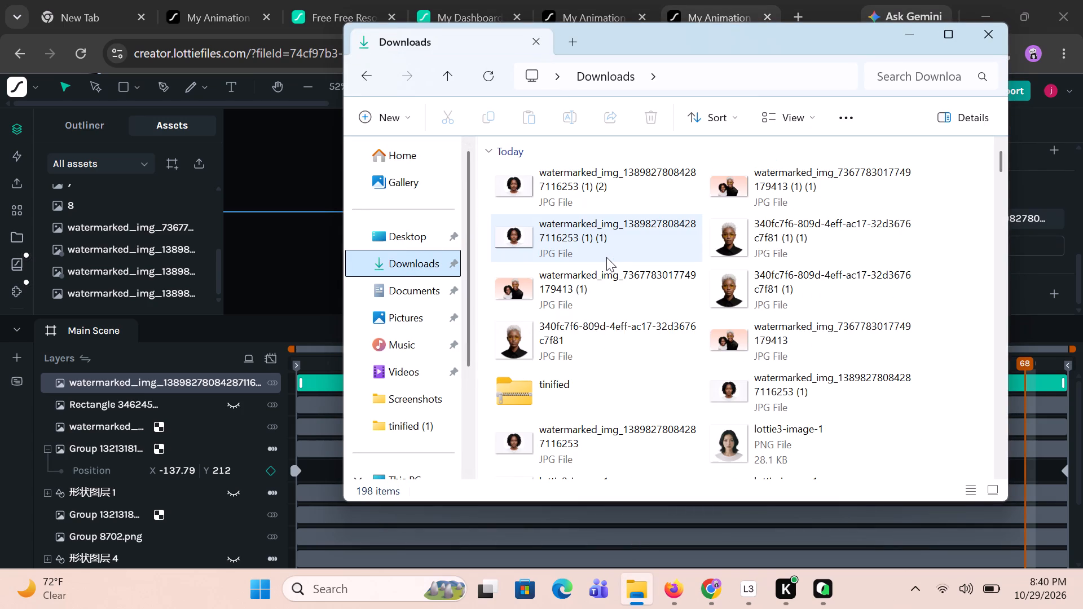
pyautogui.rightClick(626, 197)
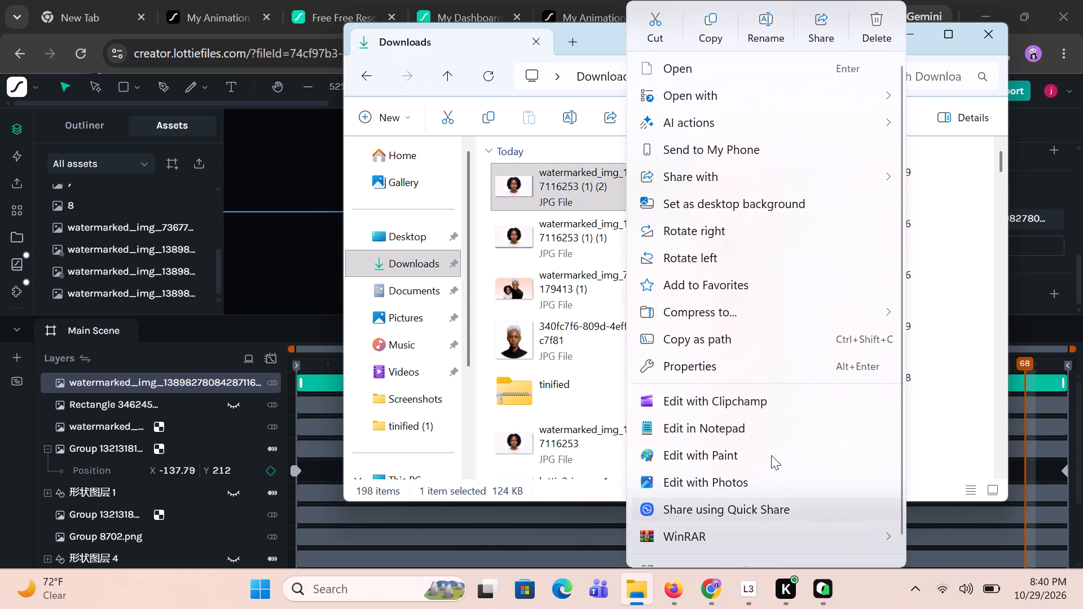
pyautogui.click(752, 363)
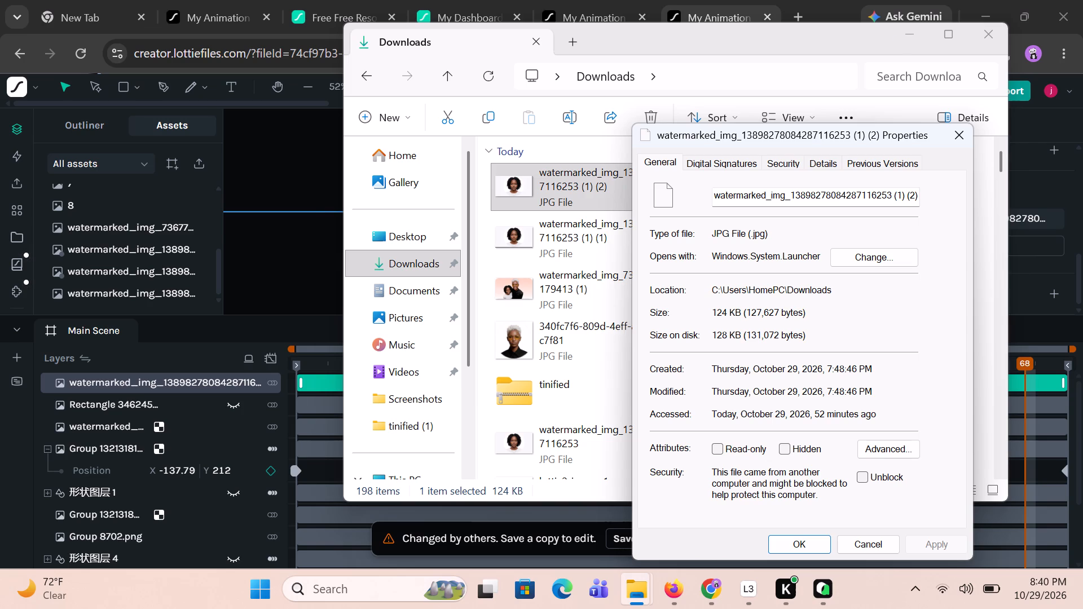
pyautogui.click(830, 46)
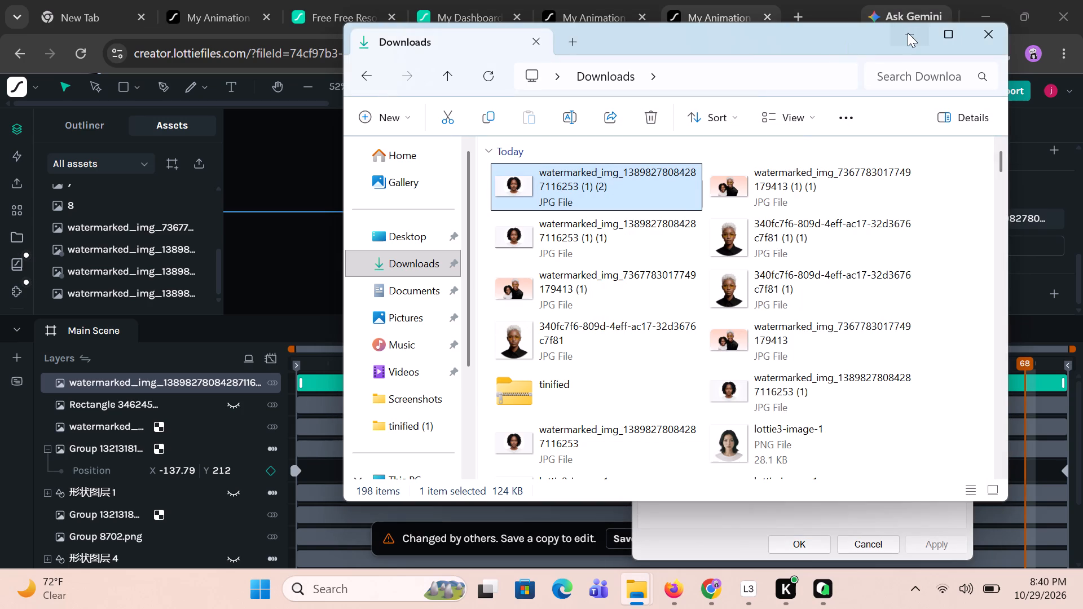
pyautogui.click(908, 33)
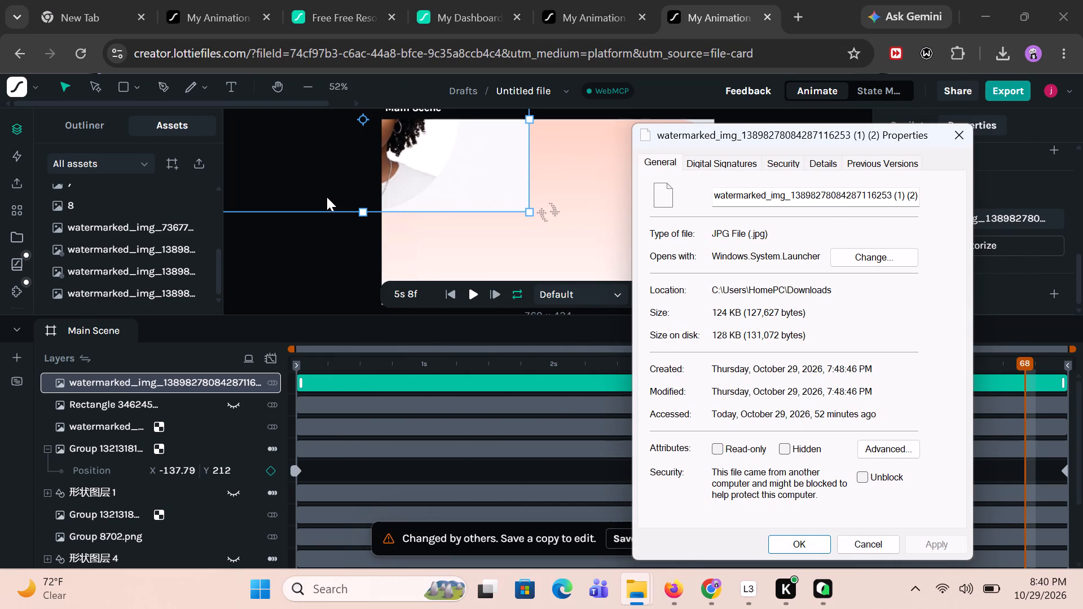
# Switch back to the Lottie animation in Chrome and check the last two uploaded watermarked portrait images in the assets.
pyautogui.click(103, 294)
pyautogui.click(118, 271)
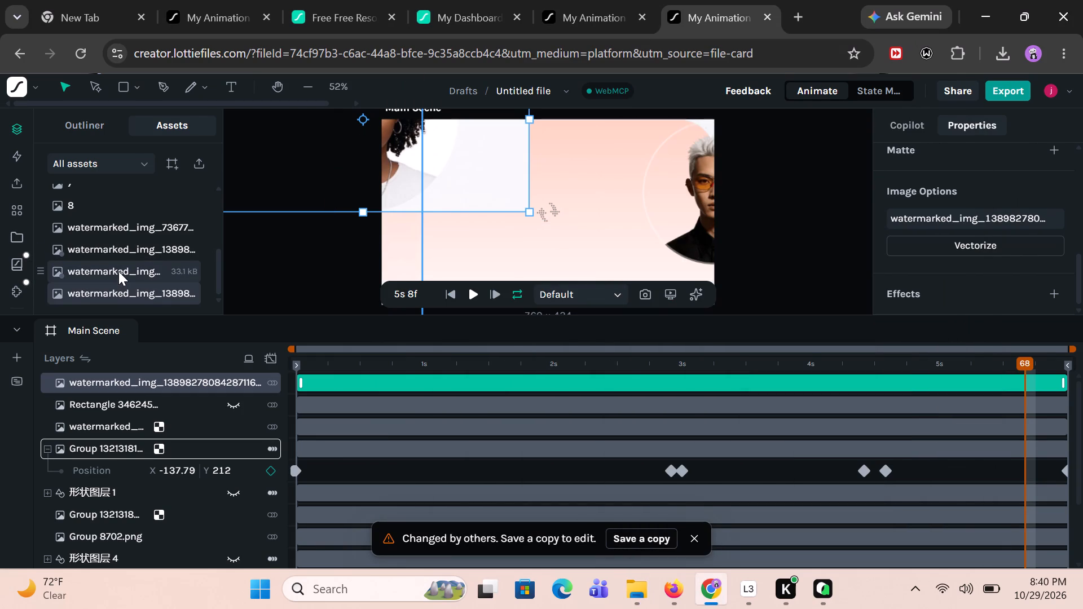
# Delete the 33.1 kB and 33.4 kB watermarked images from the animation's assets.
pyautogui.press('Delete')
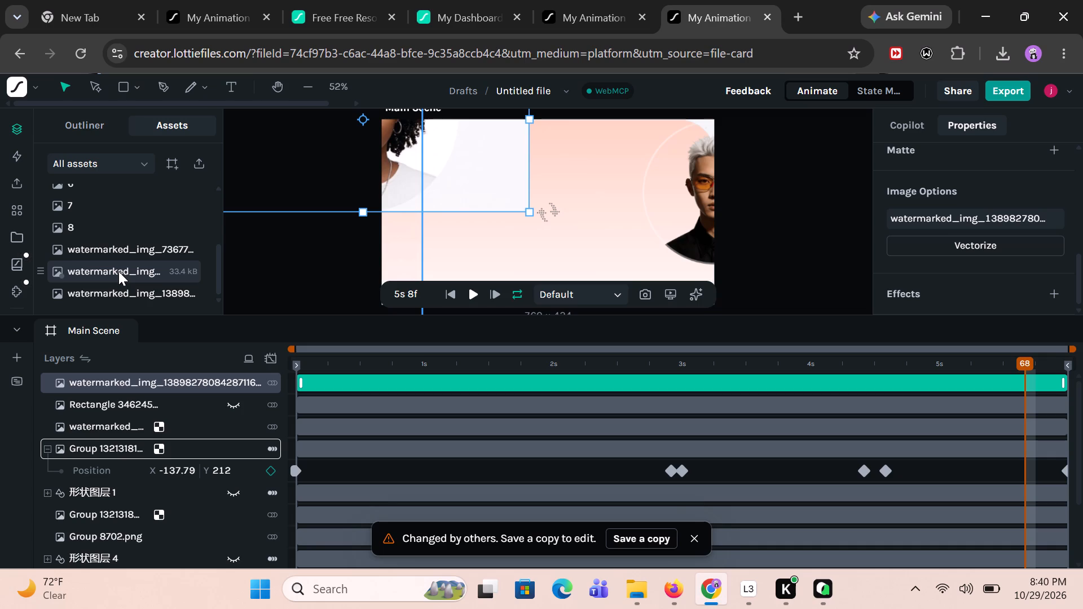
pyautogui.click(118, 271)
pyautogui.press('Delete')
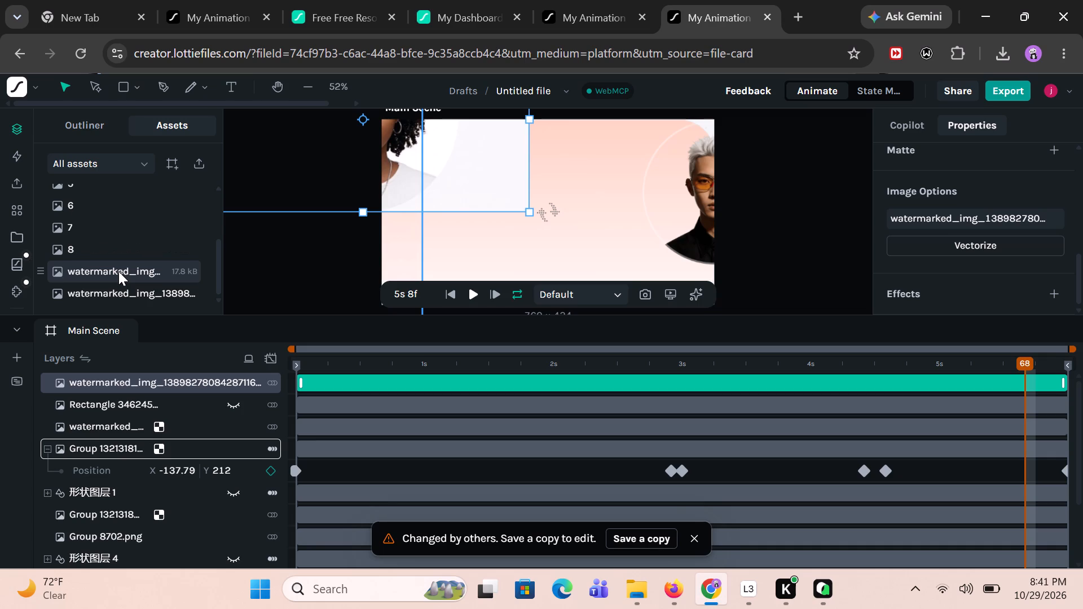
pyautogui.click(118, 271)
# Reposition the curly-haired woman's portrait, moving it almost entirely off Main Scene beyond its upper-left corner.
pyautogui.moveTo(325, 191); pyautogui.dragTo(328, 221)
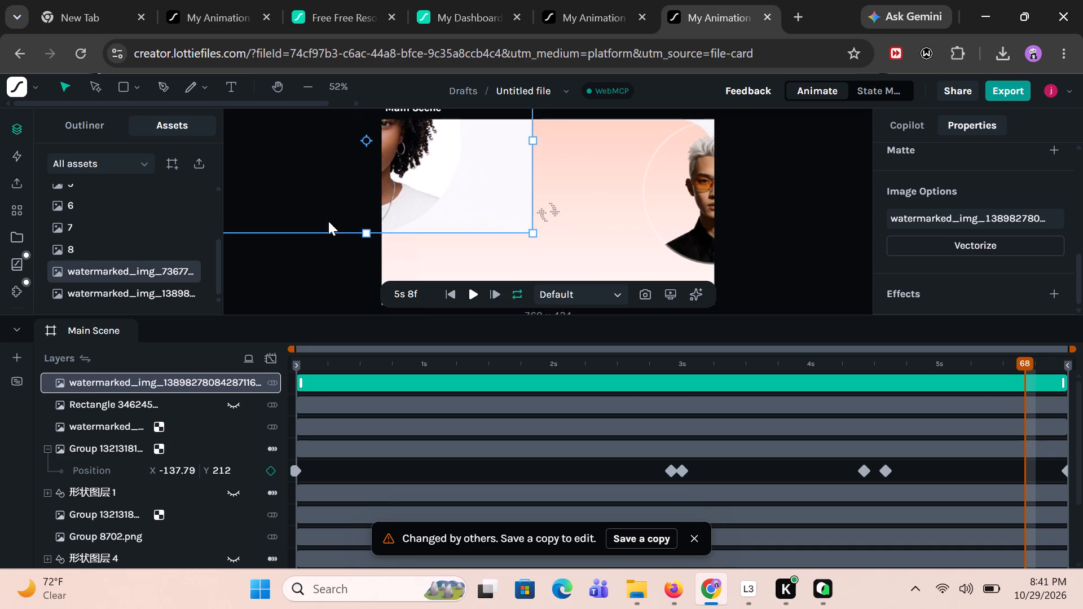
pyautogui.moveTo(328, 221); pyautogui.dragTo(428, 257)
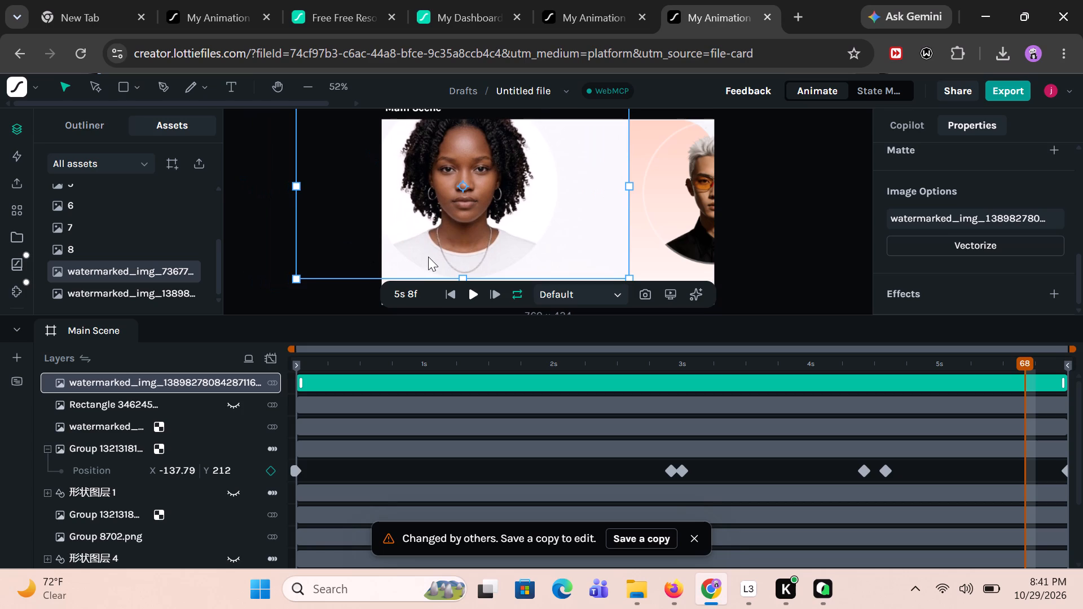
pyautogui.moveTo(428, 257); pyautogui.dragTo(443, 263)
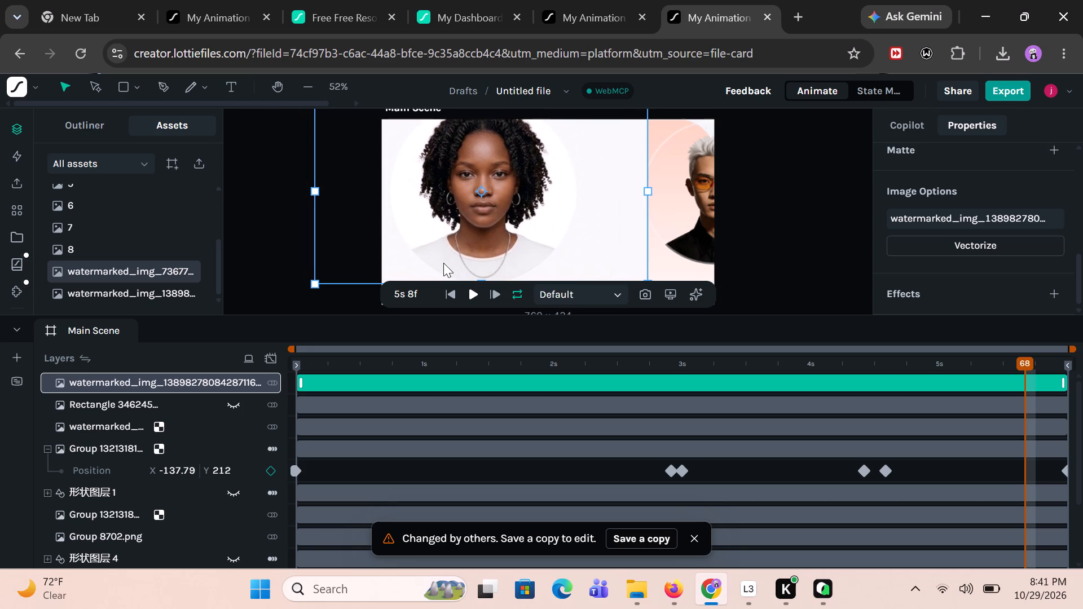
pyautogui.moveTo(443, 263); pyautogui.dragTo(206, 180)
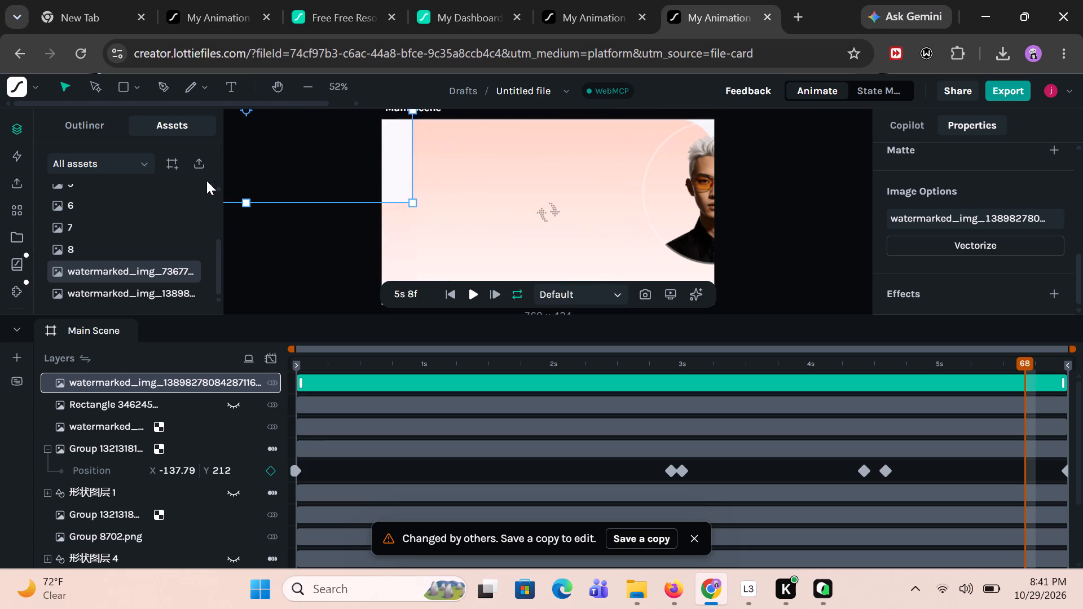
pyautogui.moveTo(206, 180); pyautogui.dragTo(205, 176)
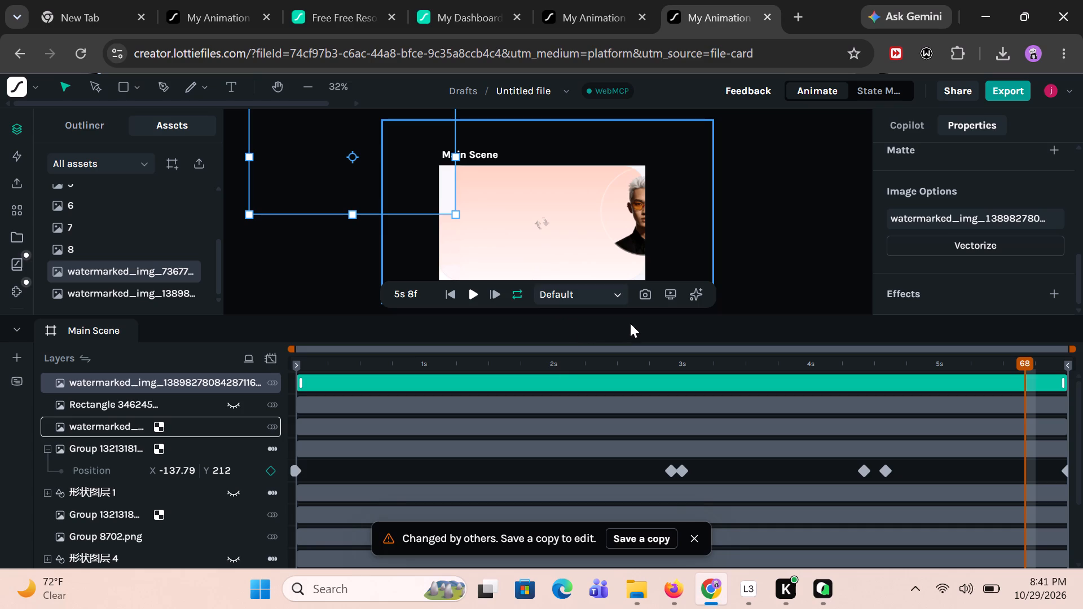
# Enlarge the canvas area by shrinking the timeline, and play the animation from 5s 8f, pausing at 2s 7f.
pyautogui.click(351, 306)
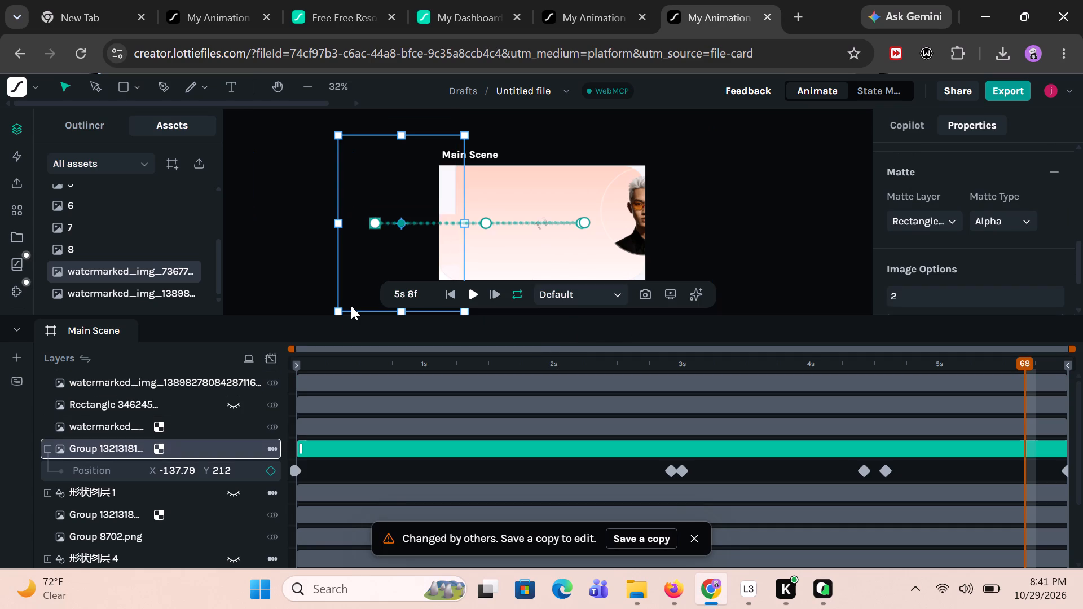
pyautogui.click(287, 286)
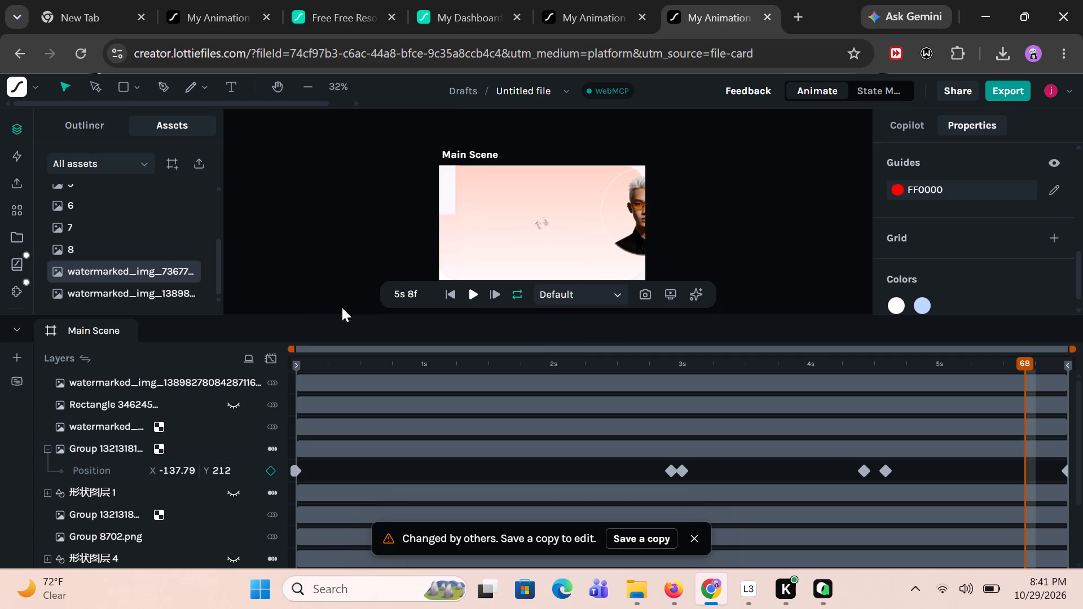
pyautogui.click(358, 315)
pyautogui.moveTo(350, 318); pyautogui.dragTo(375, 442)
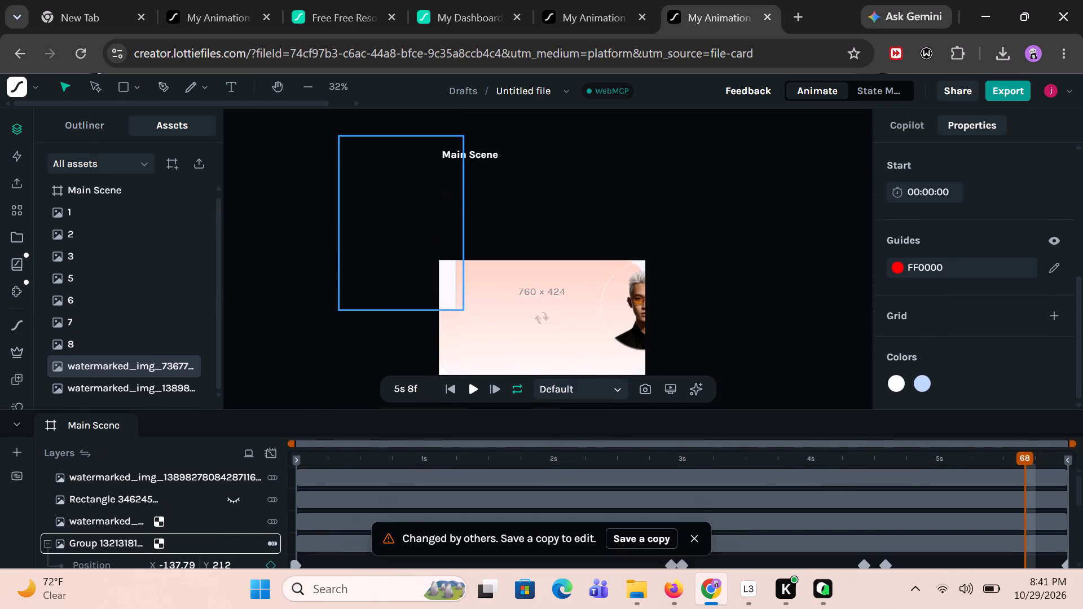
pyautogui.moveTo(375, 442); pyautogui.dragTo(379, 456)
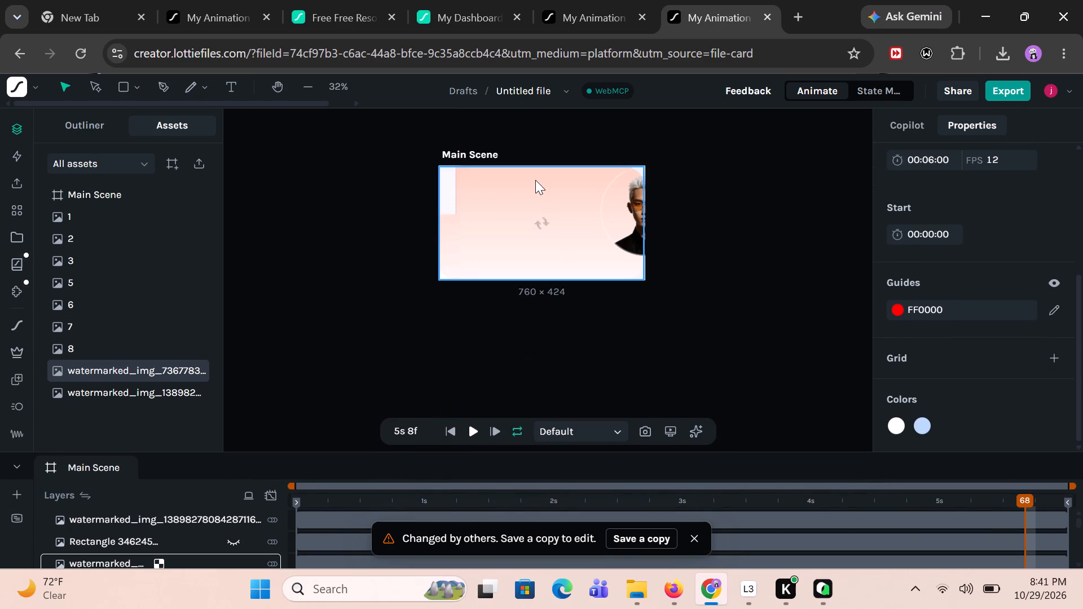
pyautogui.click(468, 434)
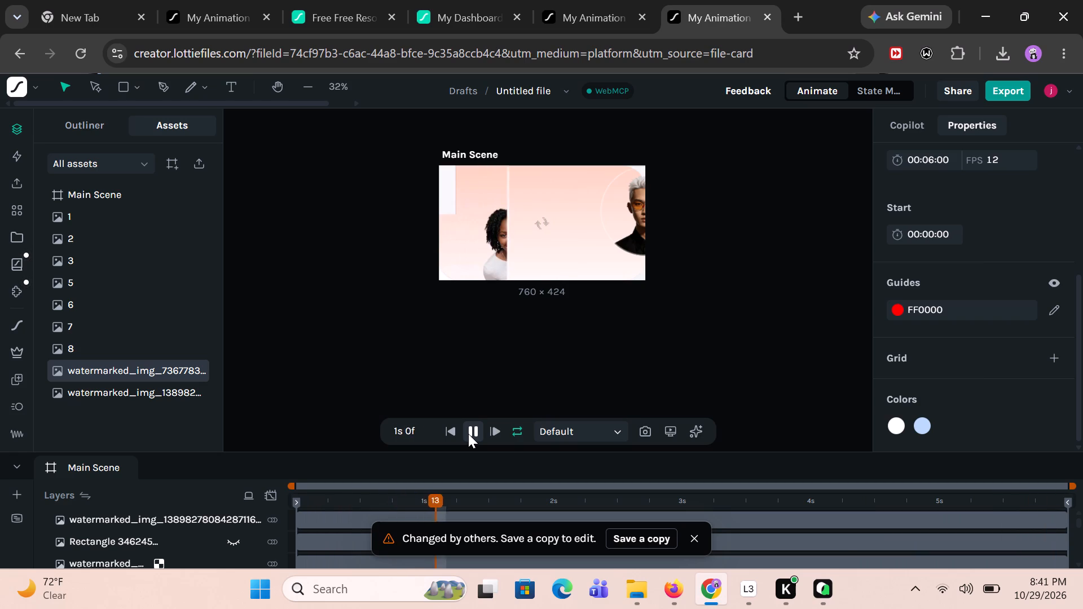
pyautogui.click(408, 284)
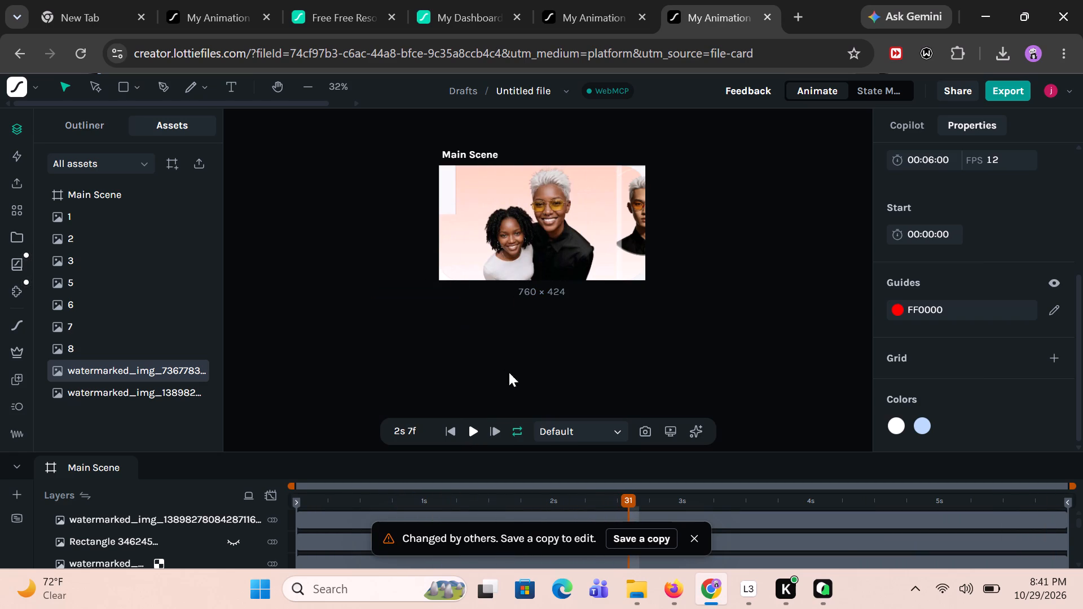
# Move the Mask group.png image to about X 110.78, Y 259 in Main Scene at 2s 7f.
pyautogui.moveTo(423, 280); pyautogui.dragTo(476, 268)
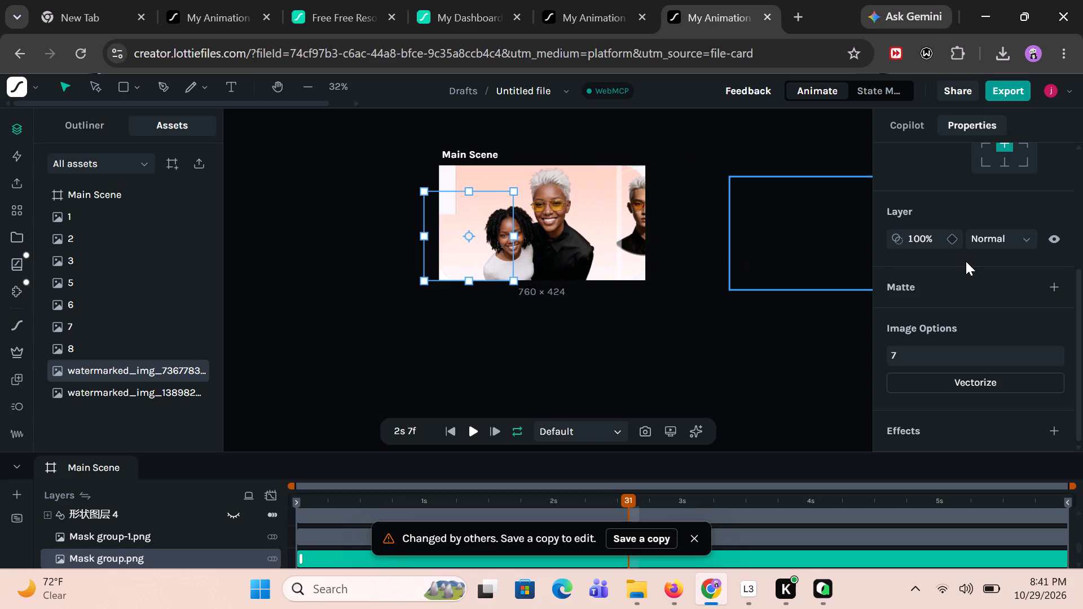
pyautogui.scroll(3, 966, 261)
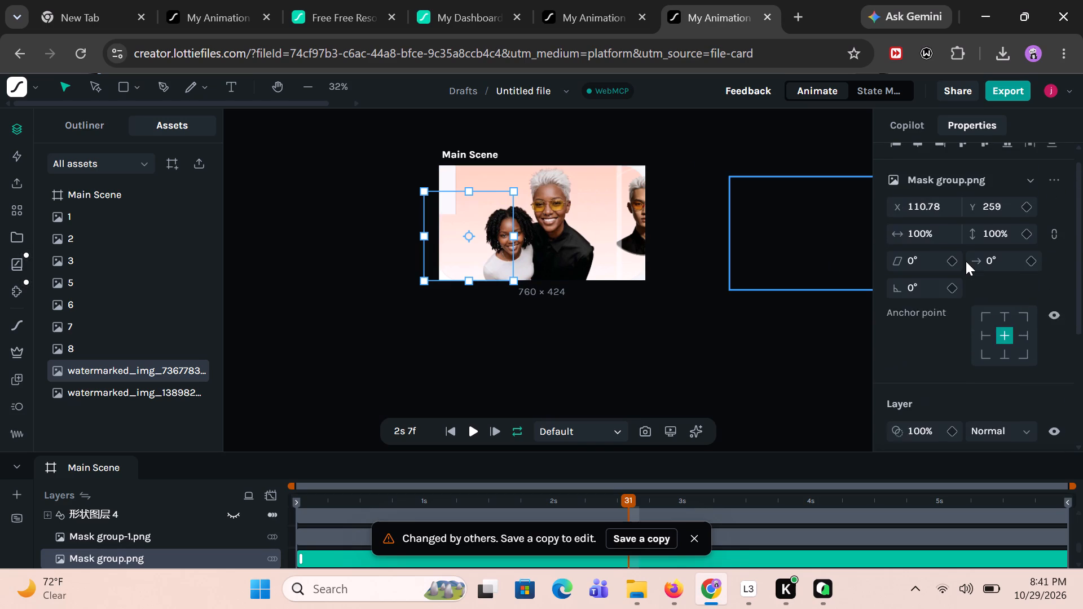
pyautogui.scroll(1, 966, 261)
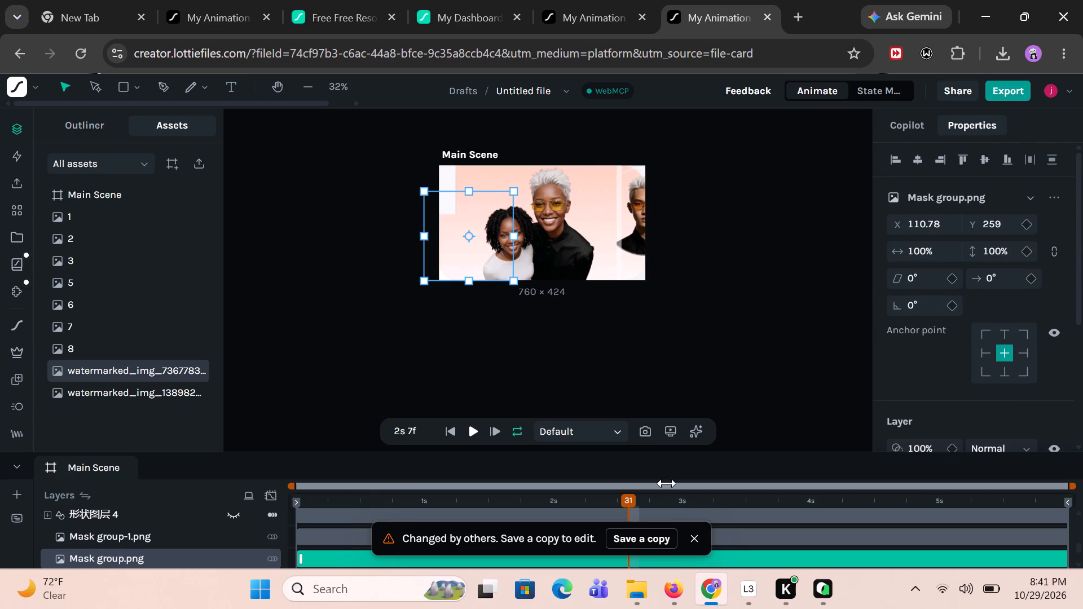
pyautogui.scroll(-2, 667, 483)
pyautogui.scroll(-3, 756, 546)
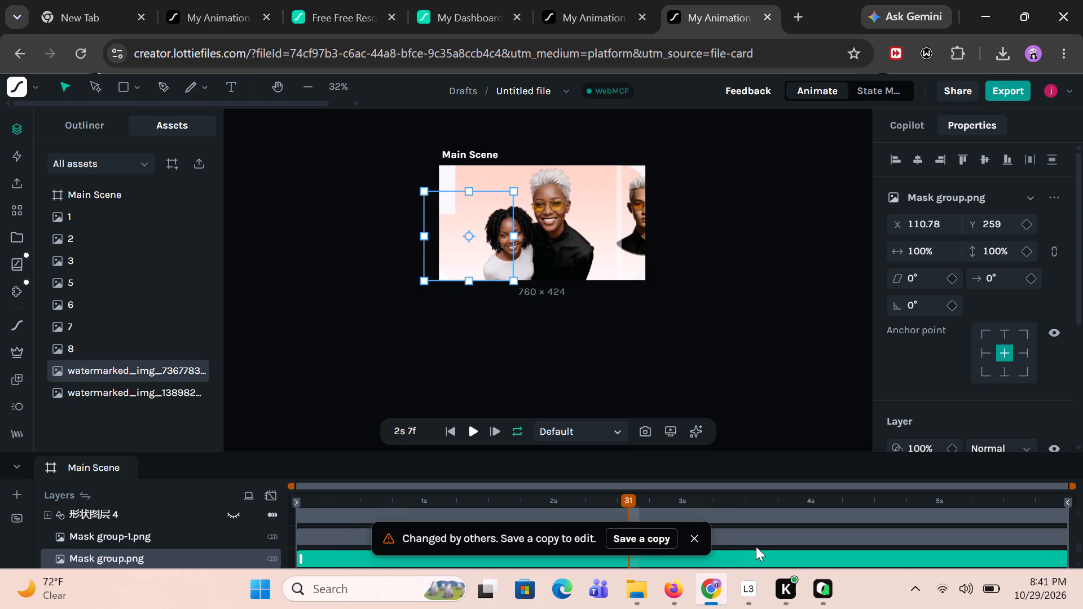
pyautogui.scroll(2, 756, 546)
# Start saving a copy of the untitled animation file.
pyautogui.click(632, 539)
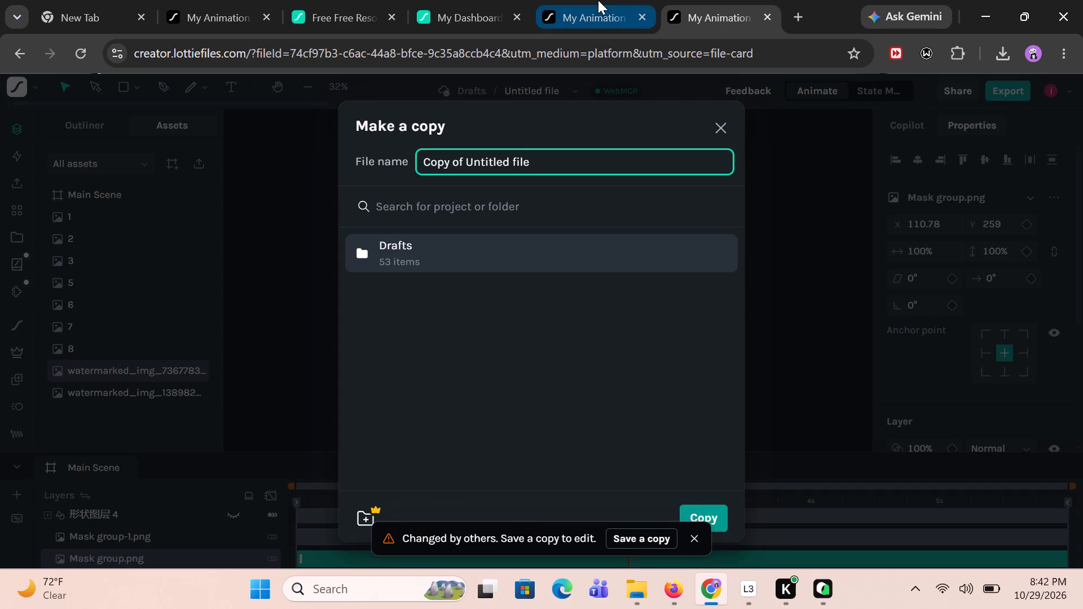
# Switch to the blank animation's browser tab and reopen the portrait animation from the recent files.
pyautogui.click(182, 1)
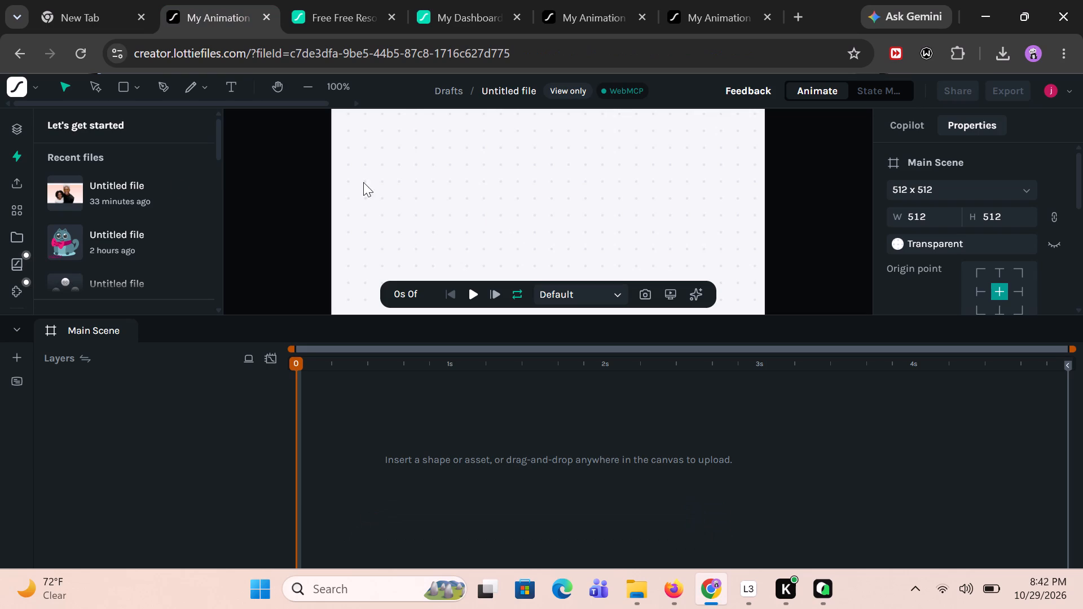
pyautogui.click(127, 183)
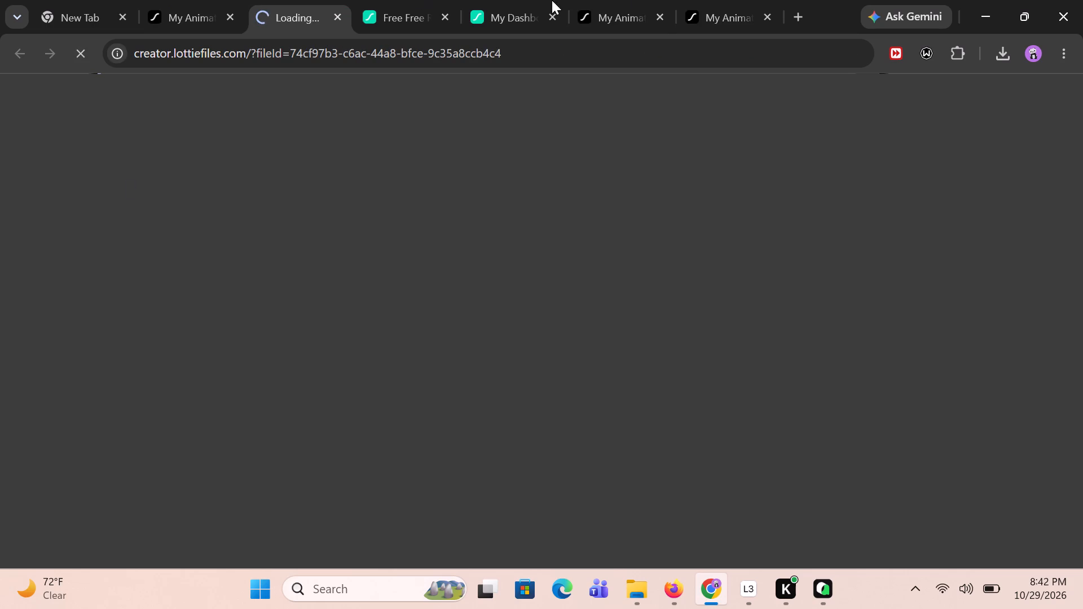
# Return to the conflicting animation tab, cancel making a copy, and close that browser tab.
pyautogui.click(736, 13)
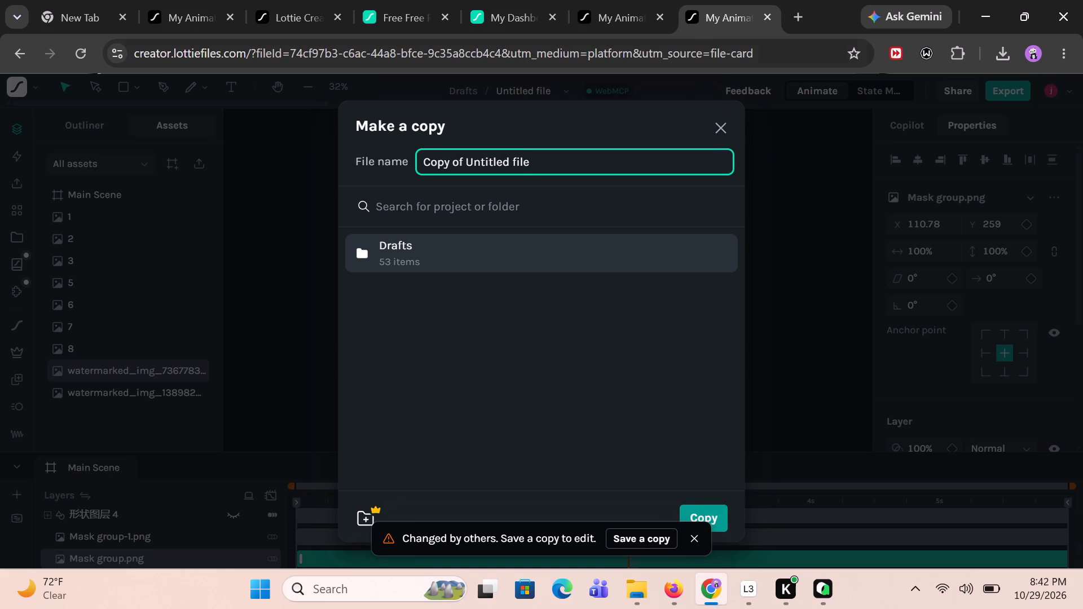
pyautogui.click(574, 250)
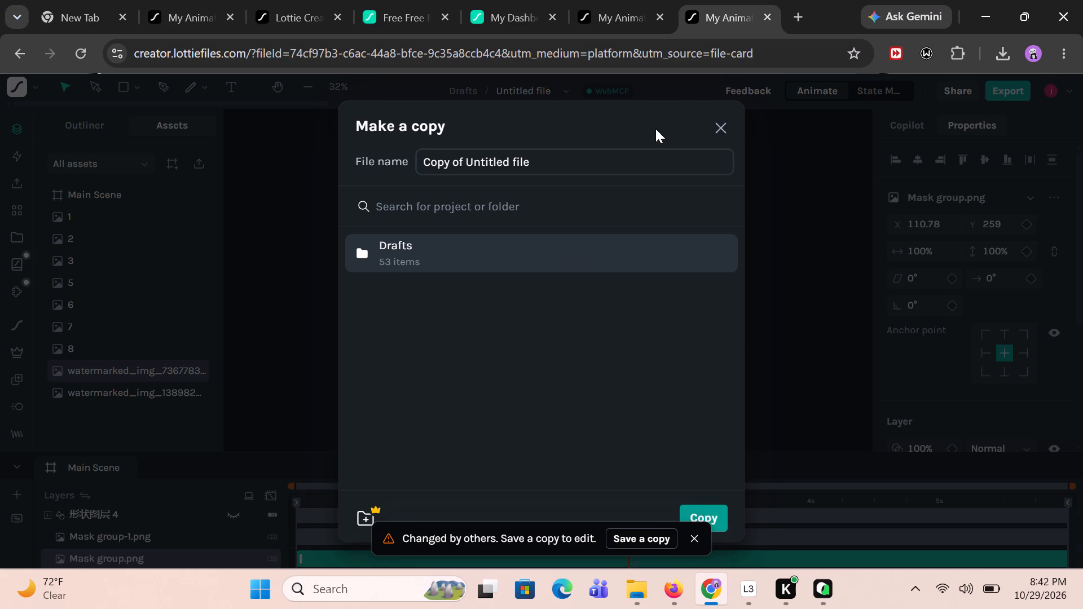
pyautogui.click(715, 135)
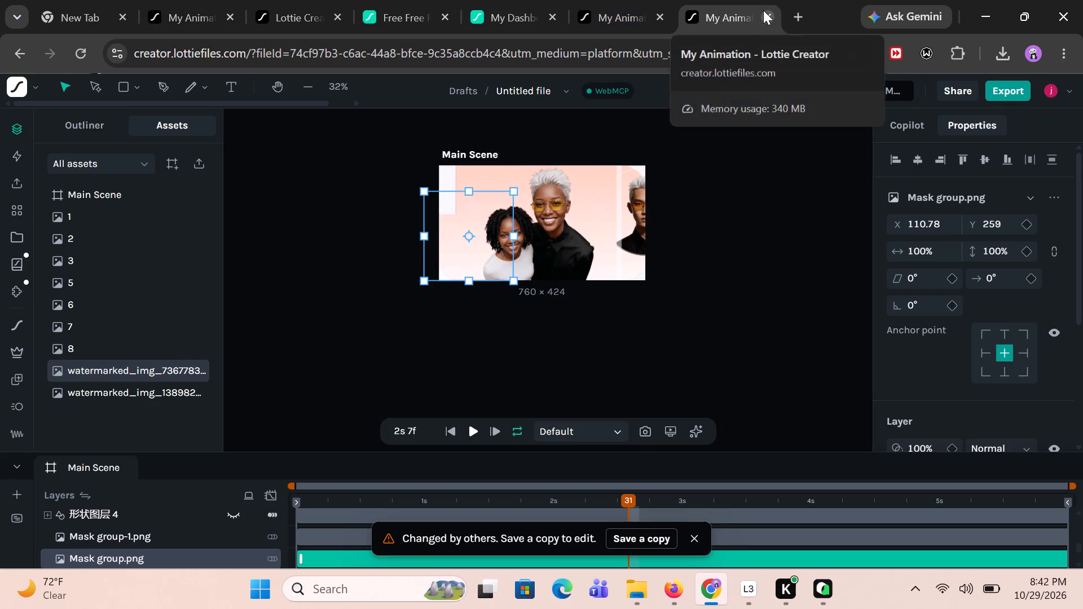
pyautogui.click(763, 10)
pyautogui.click(619, 165)
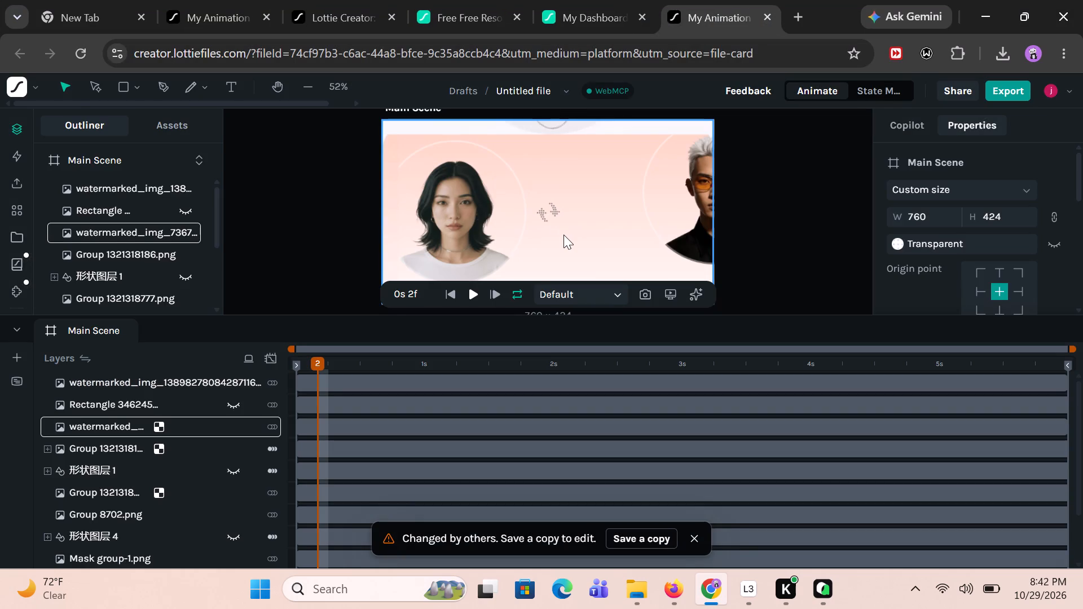
# Switch to the browser tab holding the reopened, editable portrait animation.
pyautogui.click(178, 19)
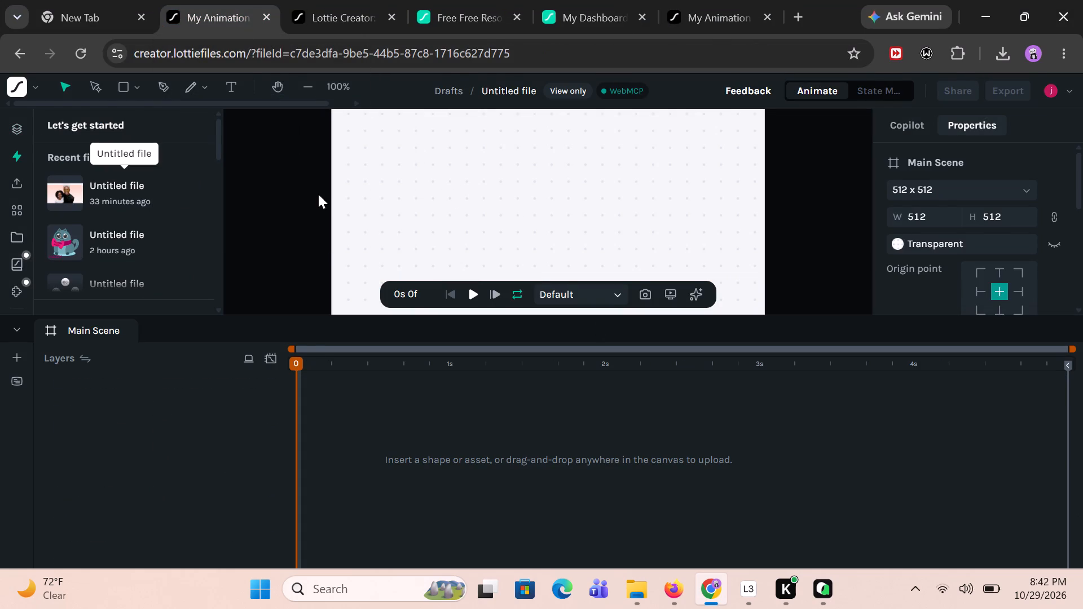
pyautogui.click(344, 21)
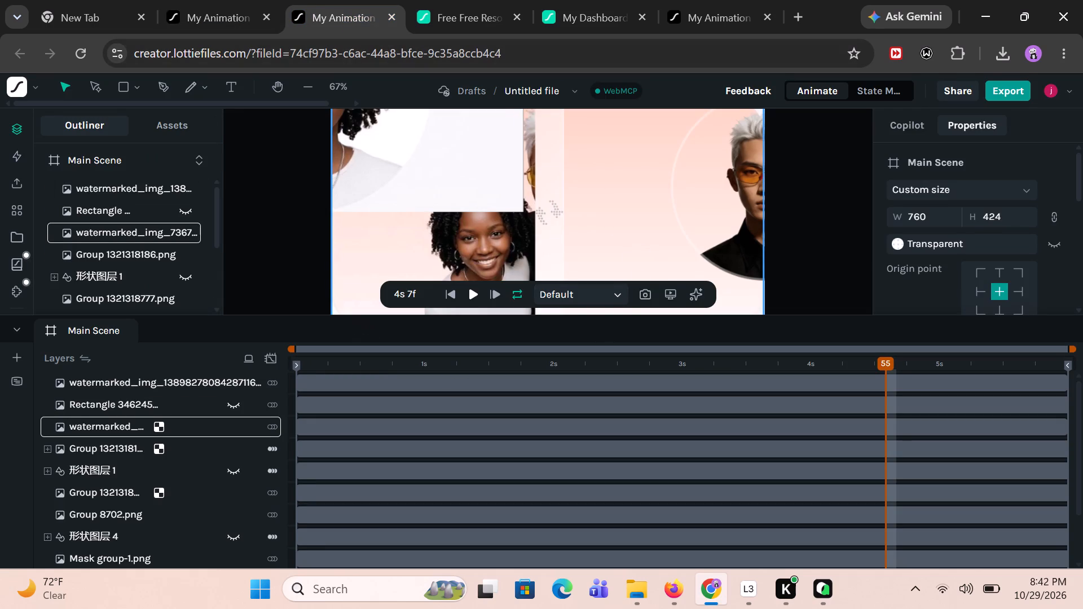
# Enlarge the canvas area and move the topmost watermarked_img_13898… portrait to about X 30, Y 212 in Main Scene at 4s 7f.
pyautogui.moveTo(343, 314); pyautogui.dragTo(386, 484)
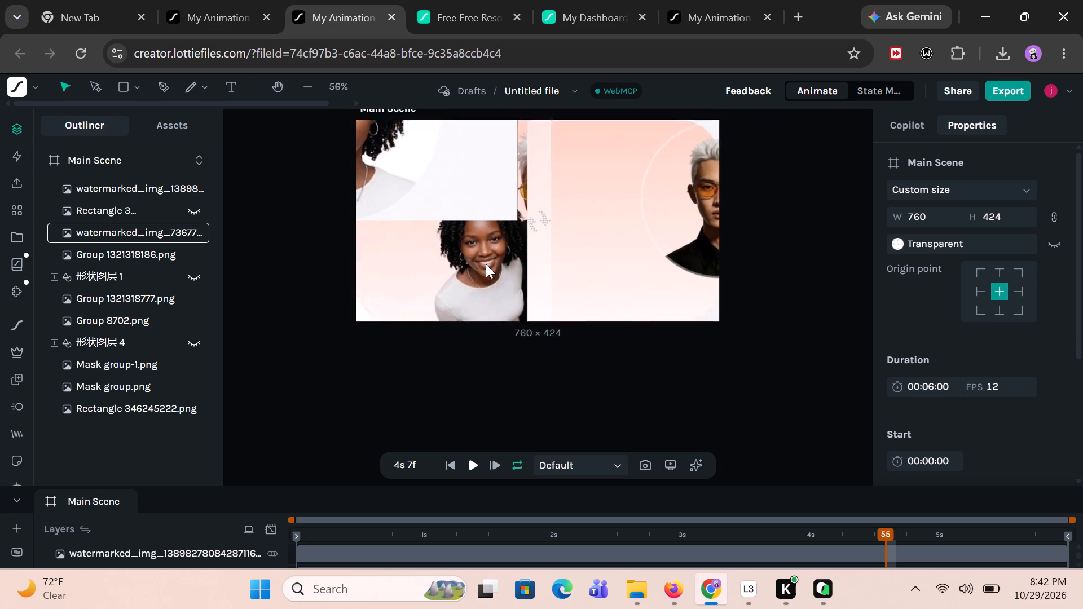
pyautogui.click(505, 395)
pyautogui.click(505, 395)
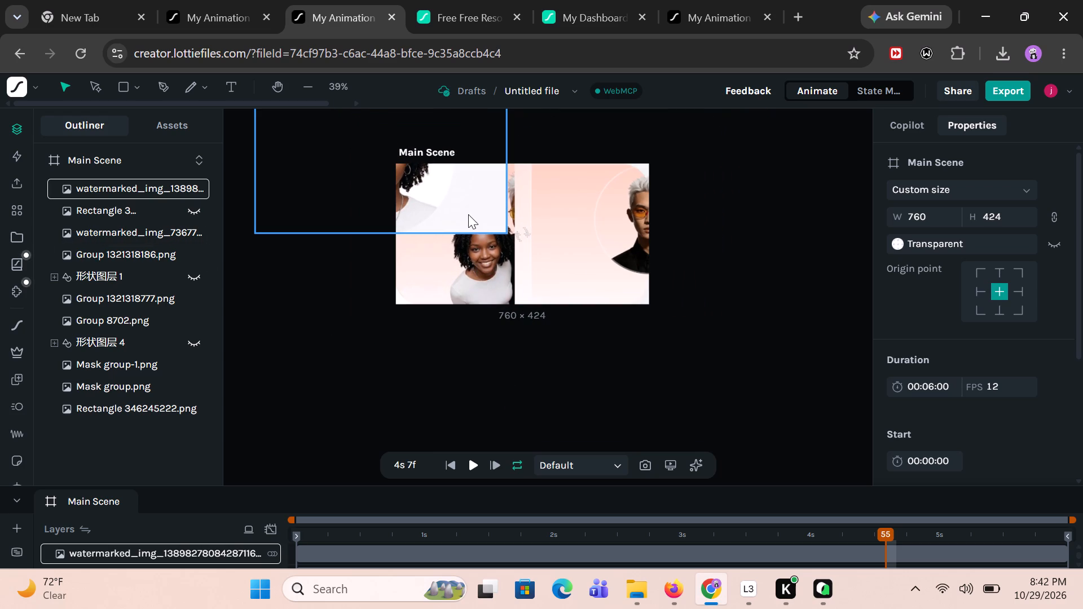
pyautogui.moveTo(468, 214); pyautogui.dragTo(506, 288)
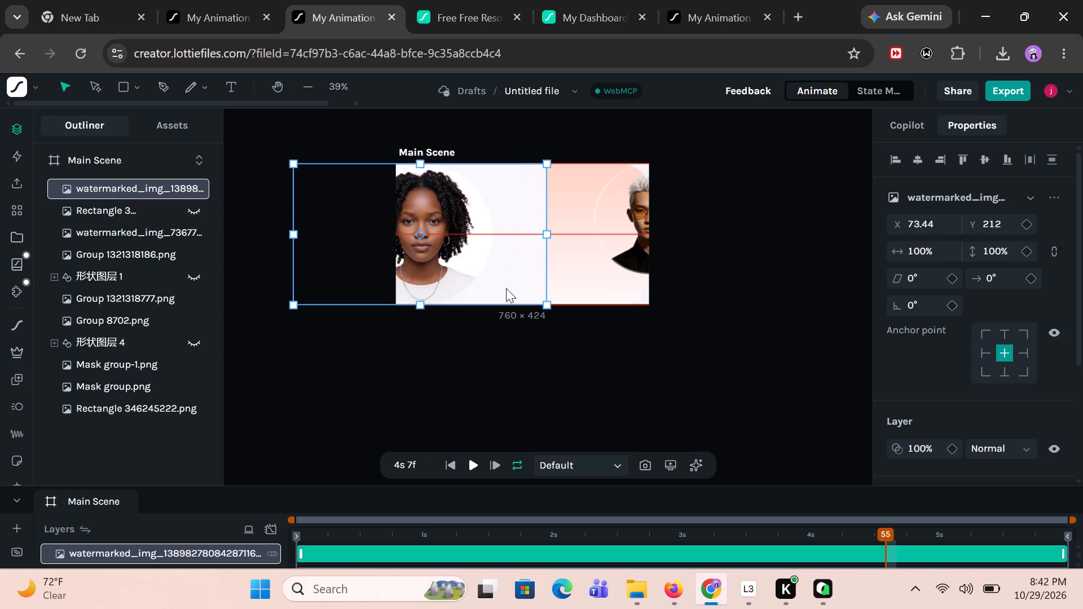
pyautogui.moveTo(506, 288); pyautogui.dragTo(490, 281)
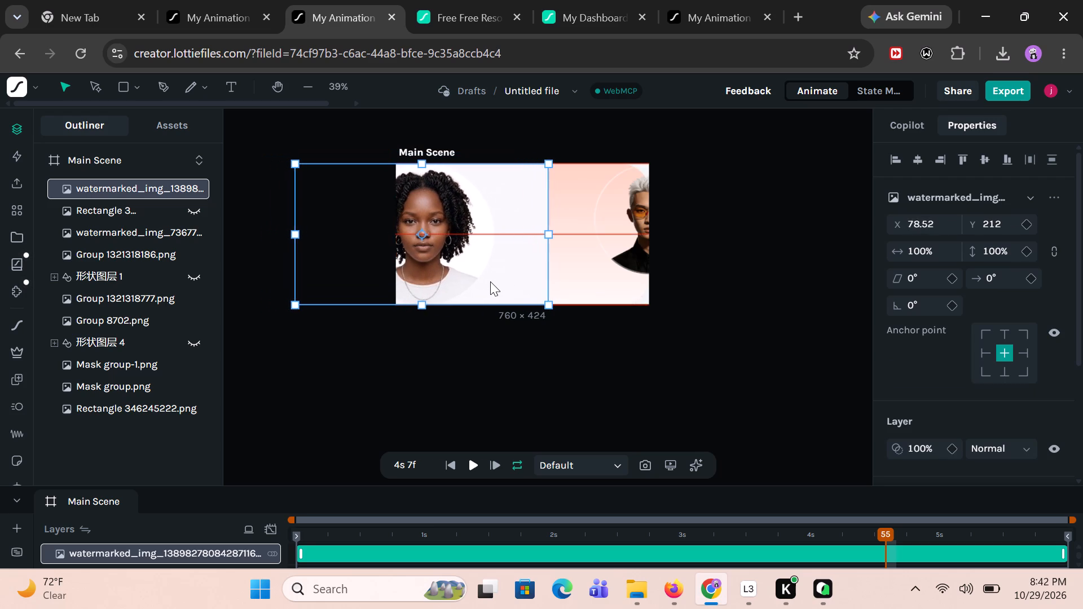
pyautogui.moveTo(490, 281); pyautogui.dragTo(459, 266)
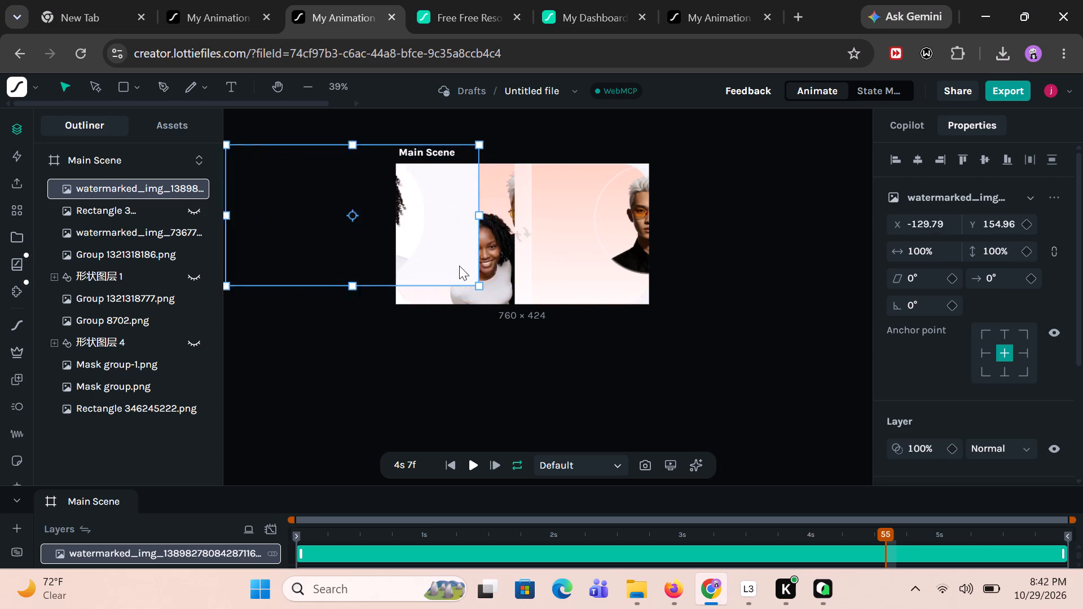
pyautogui.moveTo(459, 266); pyautogui.dragTo(492, 285)
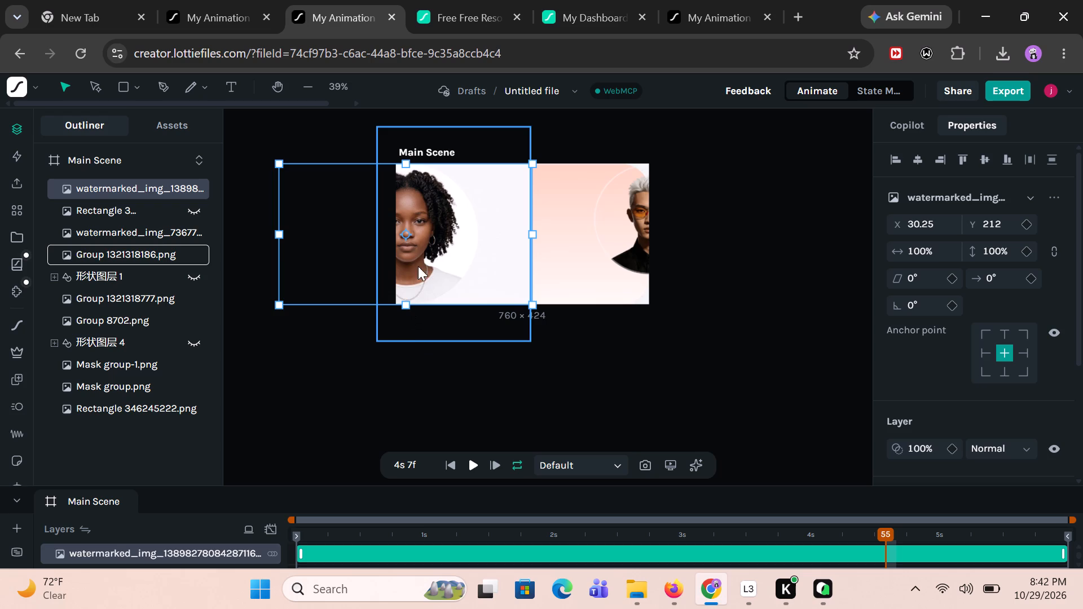
# Play the animation, pause at 1s 7f, and examine which image layers overlap around the portrait in Main Scene.
pyautogui.click(472, 457)
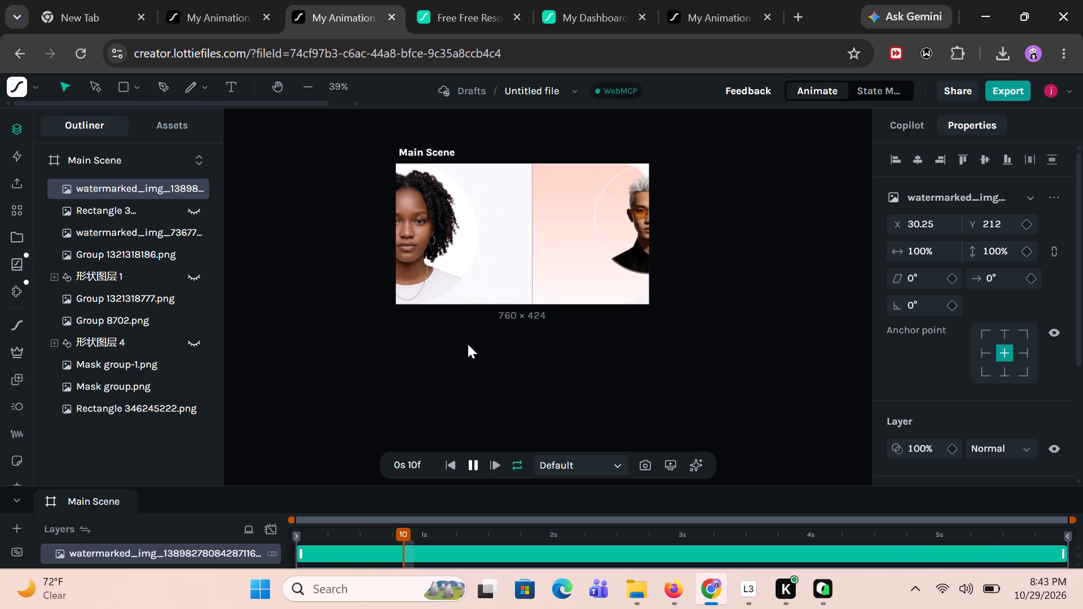
pyautogui.moveTo(479, 286); pyautogui.dragTo(363, 275)
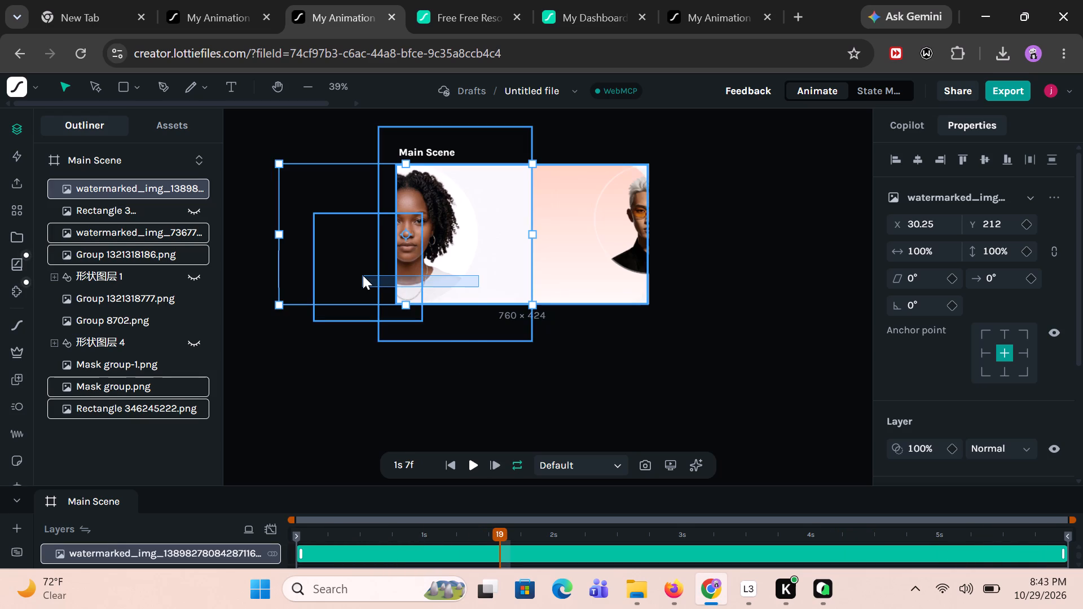
pyautogui.moveTo(363, 275); pyautogui.dragTo(484, 339)
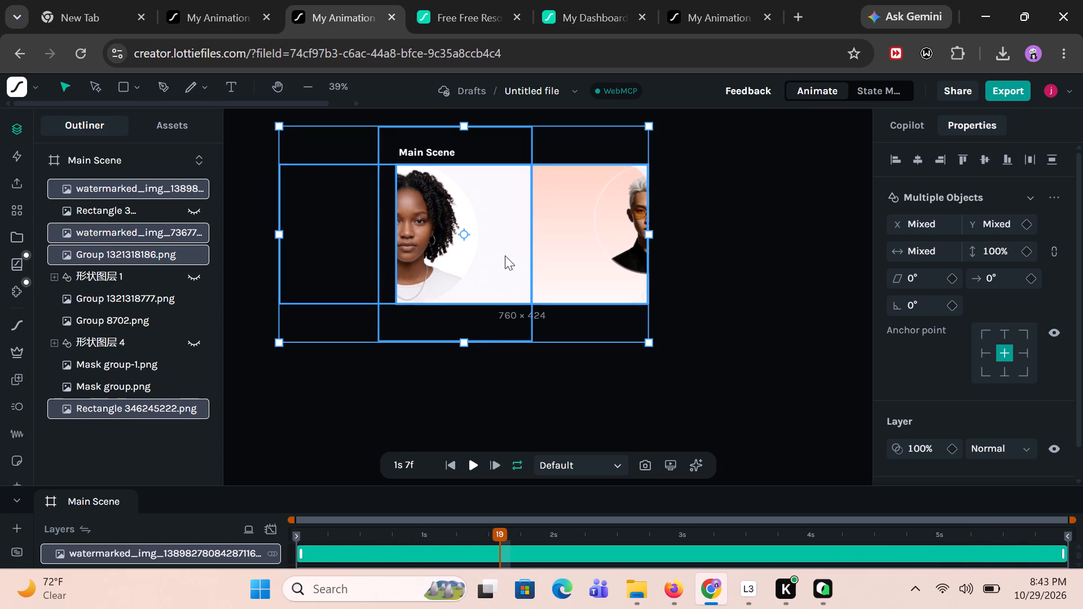
pyautogui.click(511, 389)
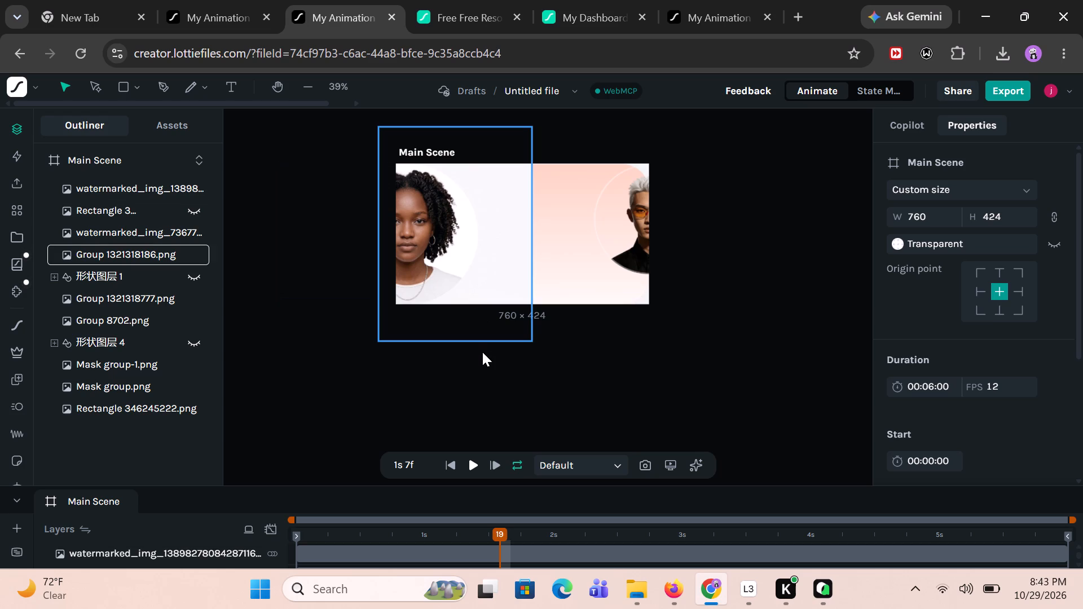
pyautogui.click(482, 352)
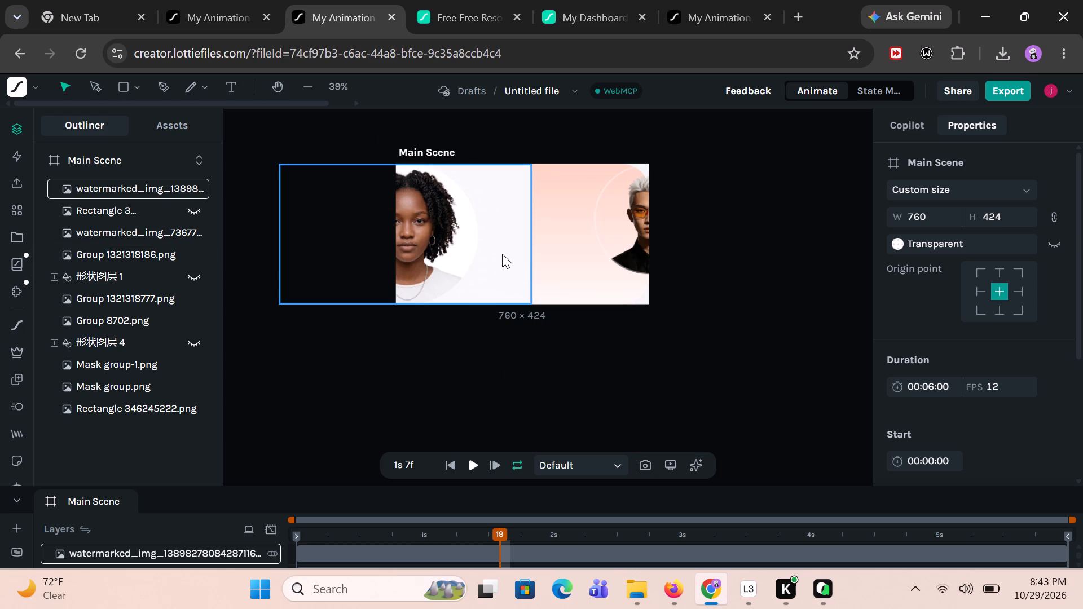
pyautogui.moveTo(615, 343); pyautogui.dragTo(456, 258)
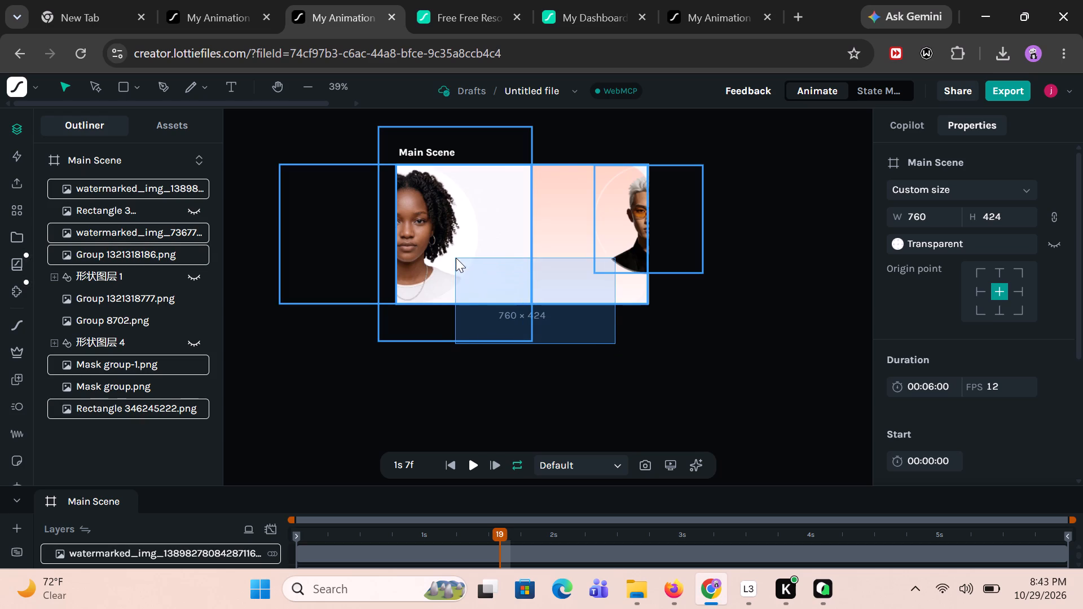
pyautogui.moveTo(456, 258); pyautogui.dragTo(415, 245)
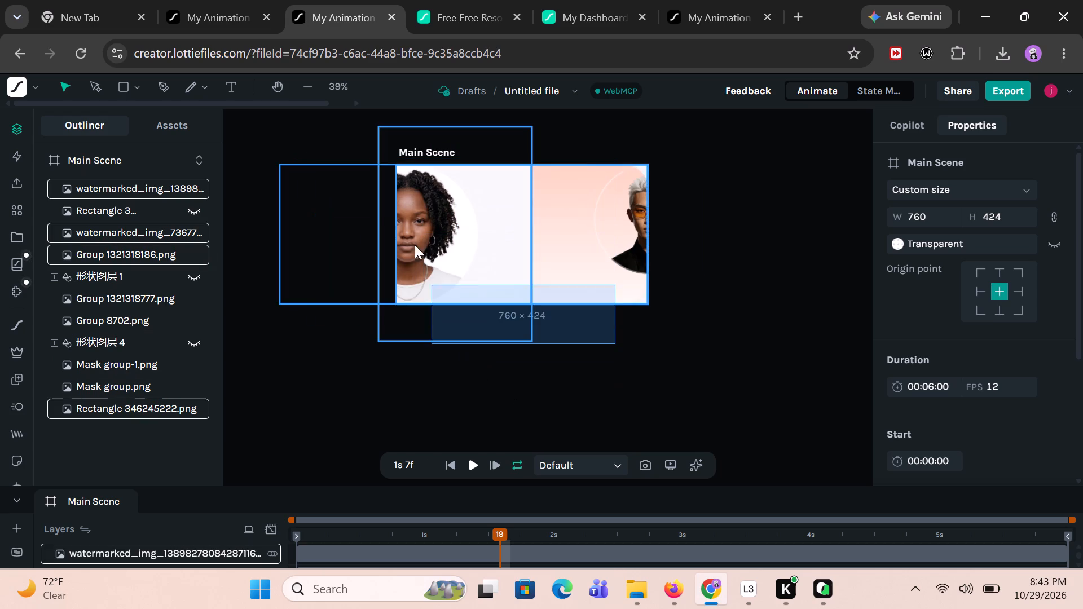
pyautogui.moveTo(415, 245); pyautogui.dragTo(401, 223)
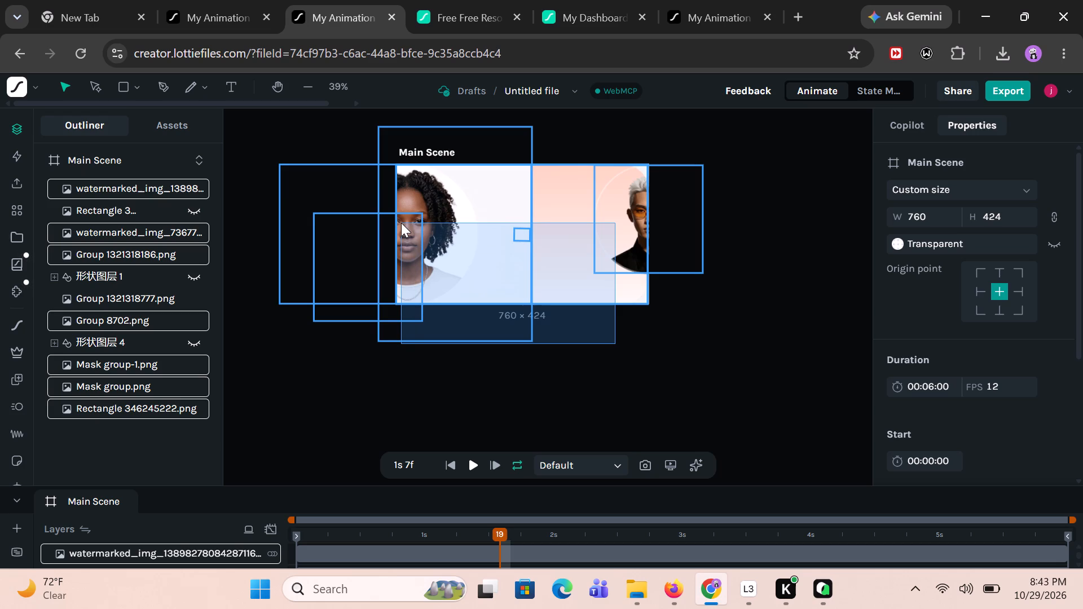
pyautogui.moveTo(401, 223); pyautogui.dragTo(454, 417)
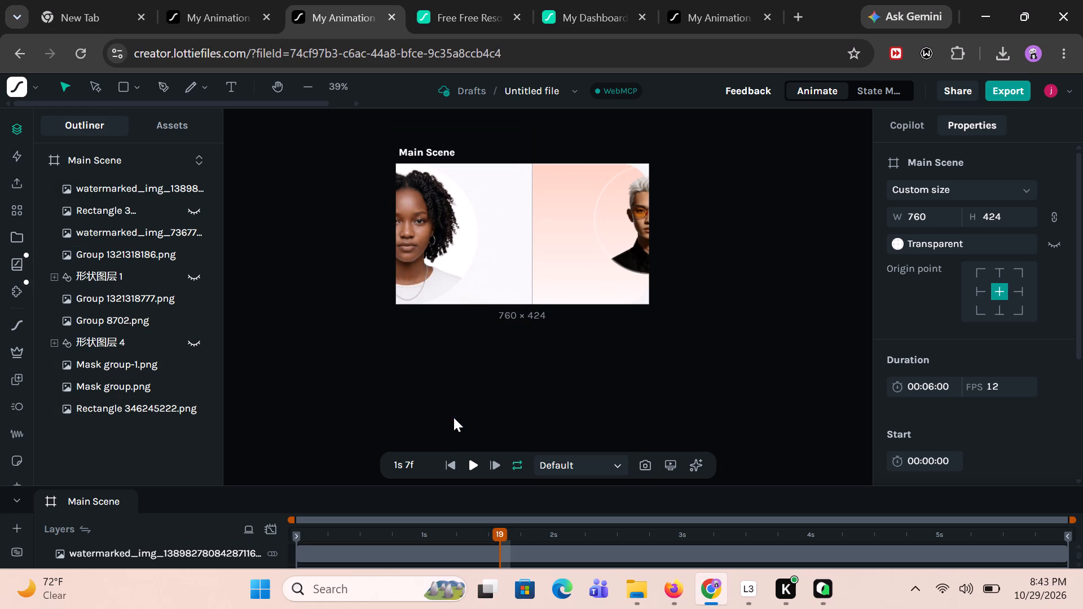
pyautogui.click(389, 351)
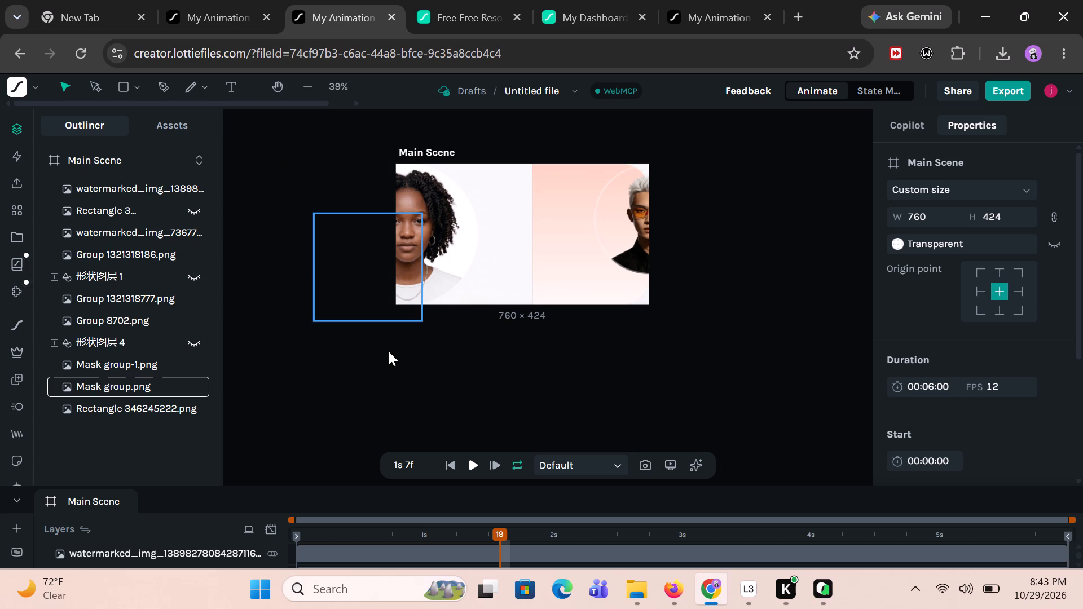
# Select the Mask group.png image and examine its transform, layer, matte and image options along with its timeline track.
pyautogui.click(368, 314)
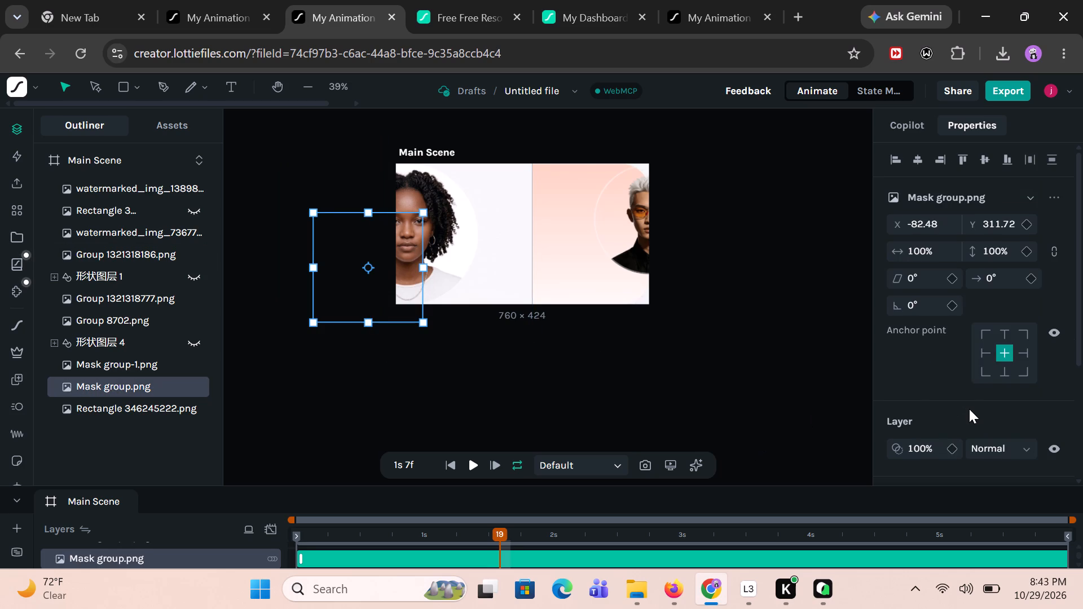
pyautogui.scroll(-2, 969, 409)
pyautogui.scroll(-2, 746, 557)
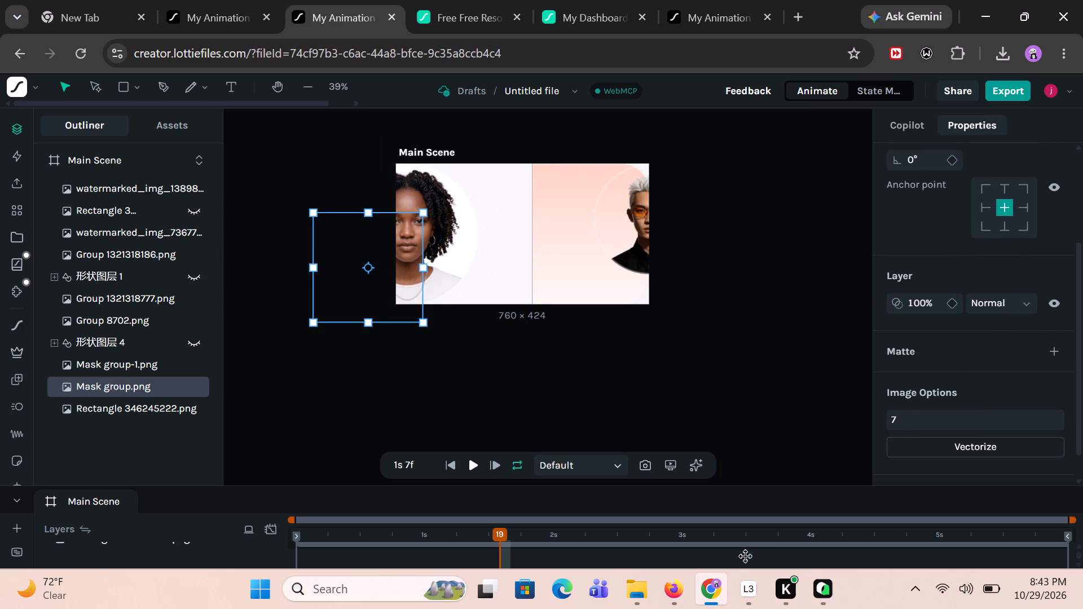
pyautogui.scroll(1, 746, 557)
pyautogui.scroll(-2, 737, 447)
pyautogui.scroll(1, 737, 447)
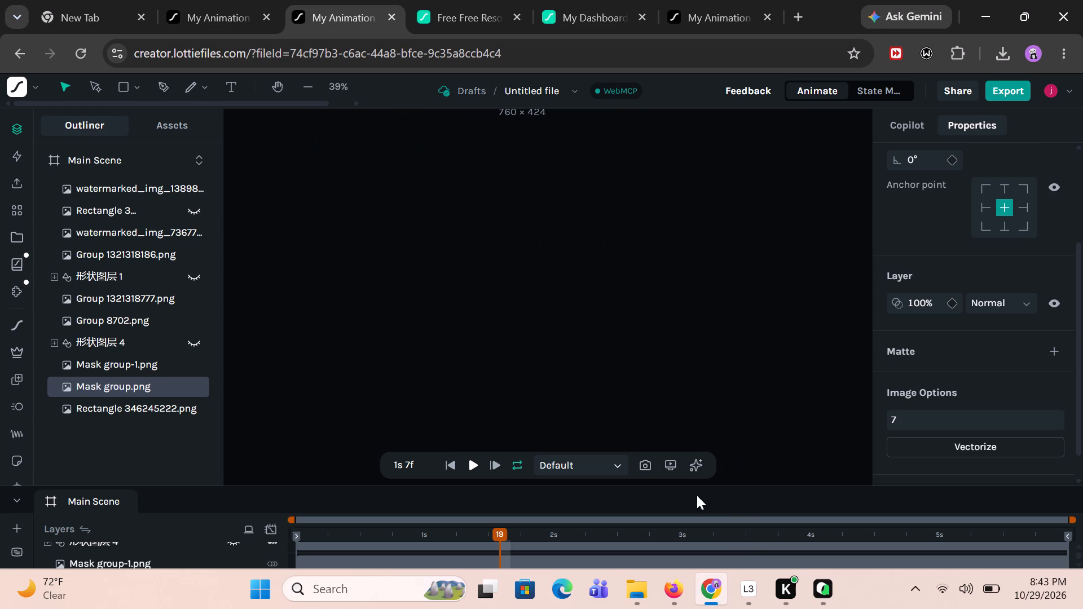
pyautogui.moveTo(598, 482); pyautogui.dragTo(598, 415)
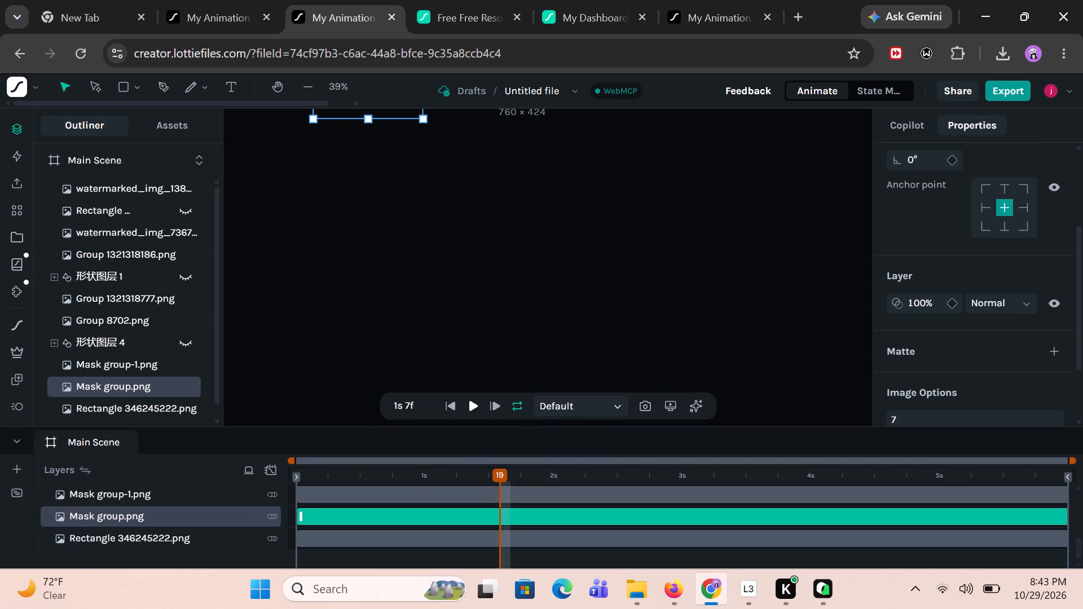
pyautogui.moveTo(598, 415); pyautogui.dragTo(598, 407)
pyautogui.scroll(1, 551, 314)
pyautogui.hscroll(-1, 551, 314)
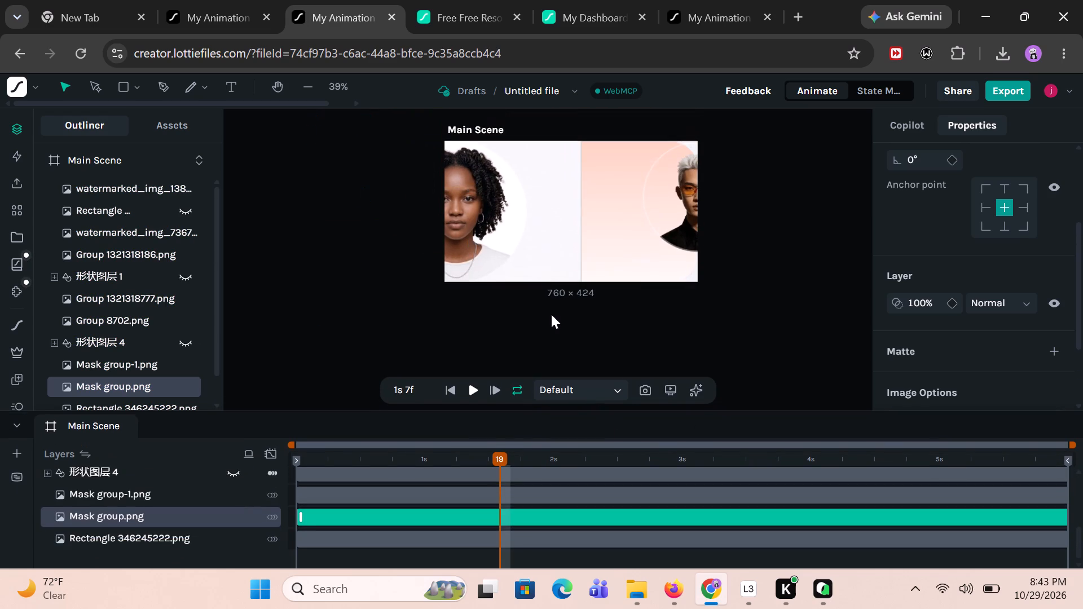
pyautogui.hscroll(-1, 551, 314)
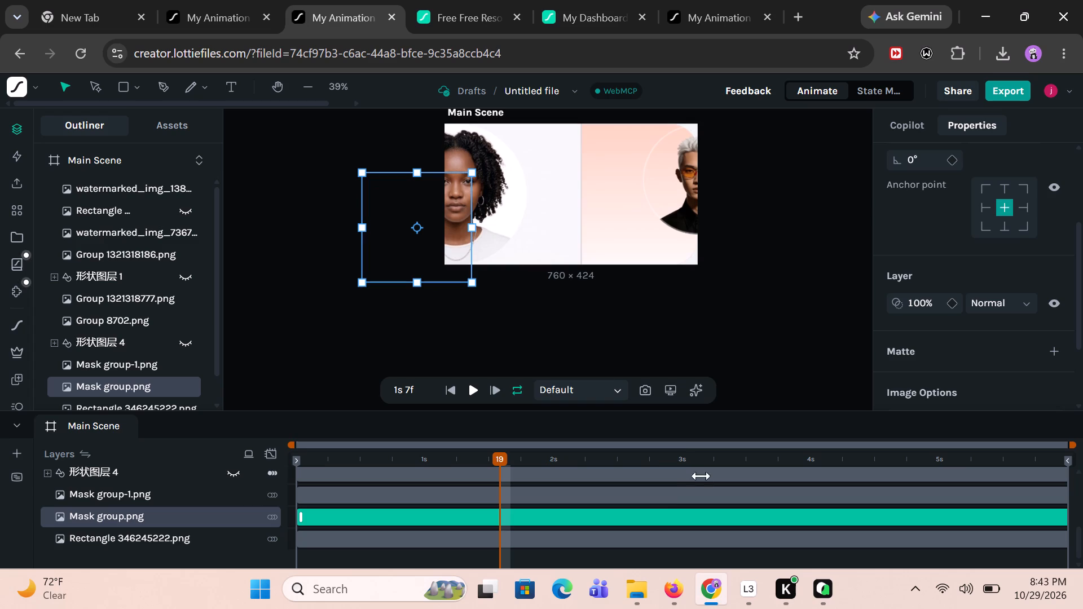
pyautogui.hscroll(-2, 657, 520)
pyautogui.scroll(-1, 921, 340)
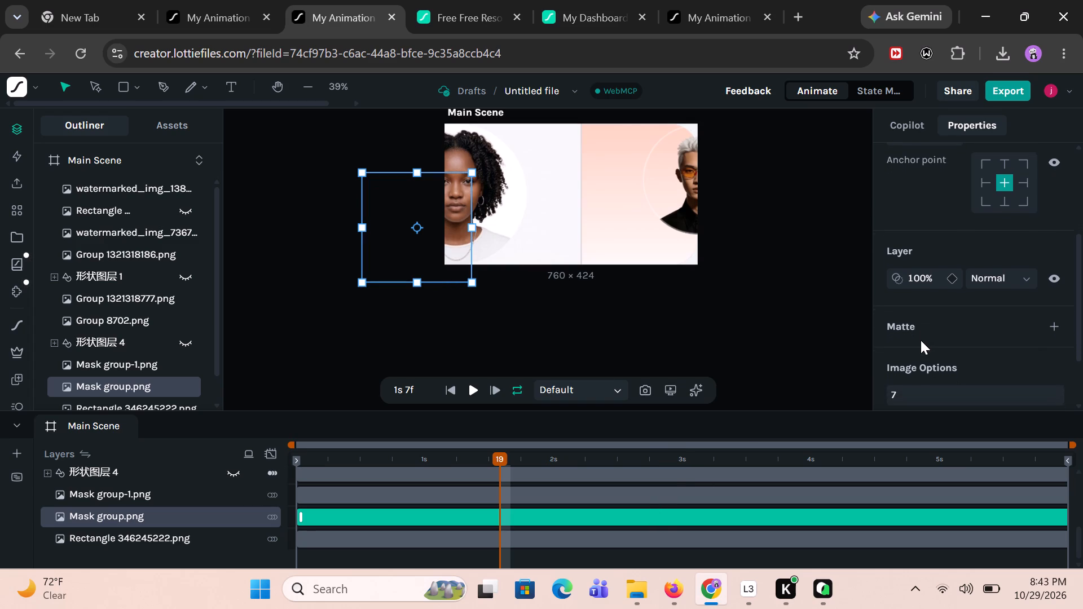
pyautogui.scroll(-1, 921, 340)
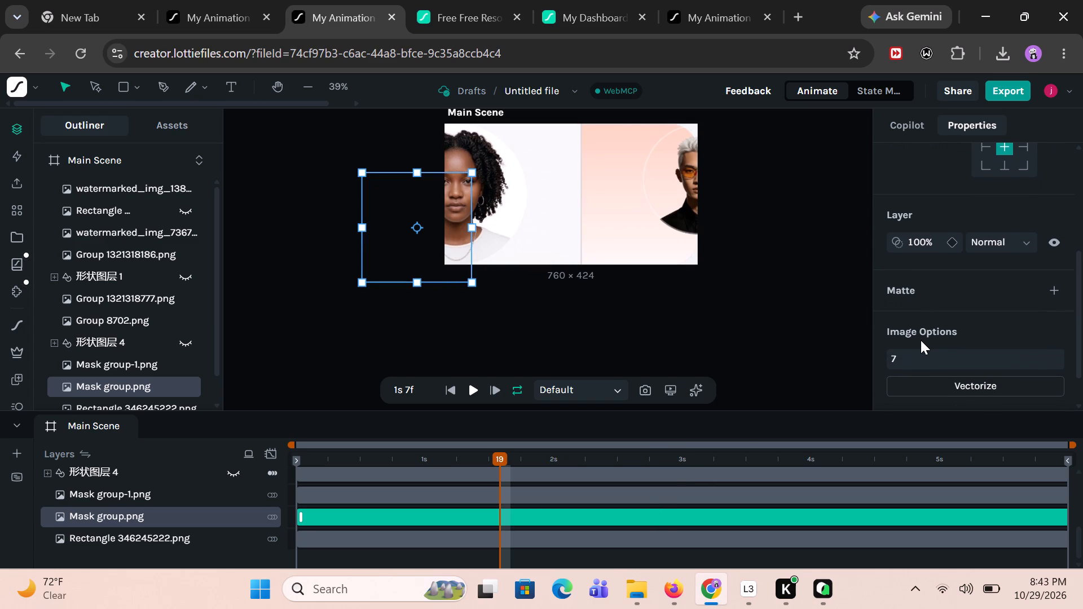
pyautogui.scroll(-1, 921, 340)
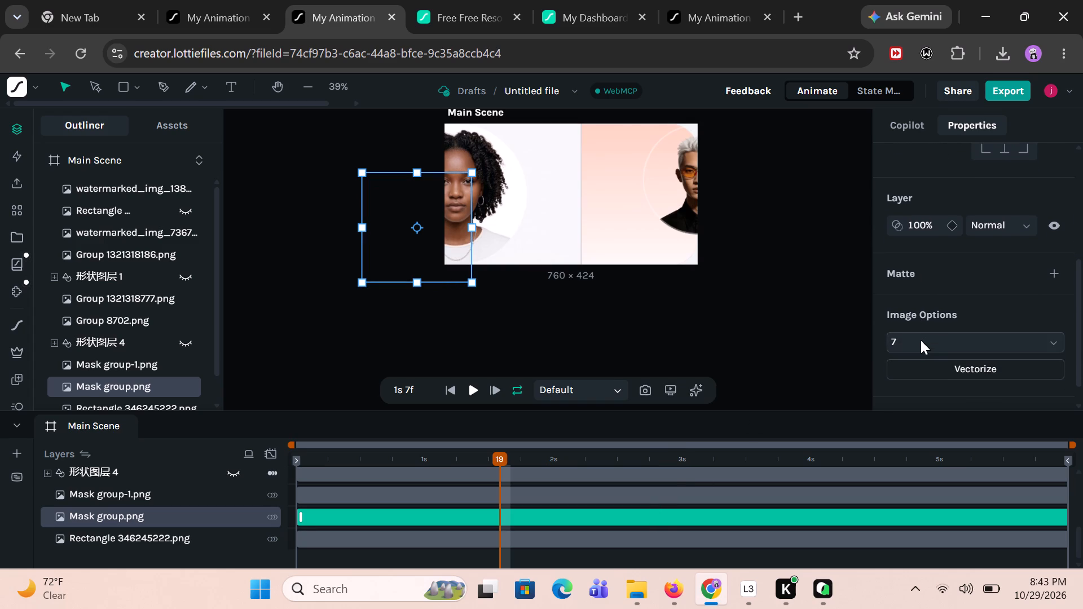
pyautogui.scroll(-1, 921, 340)
pyautogui.scroll(1, 921, 340)
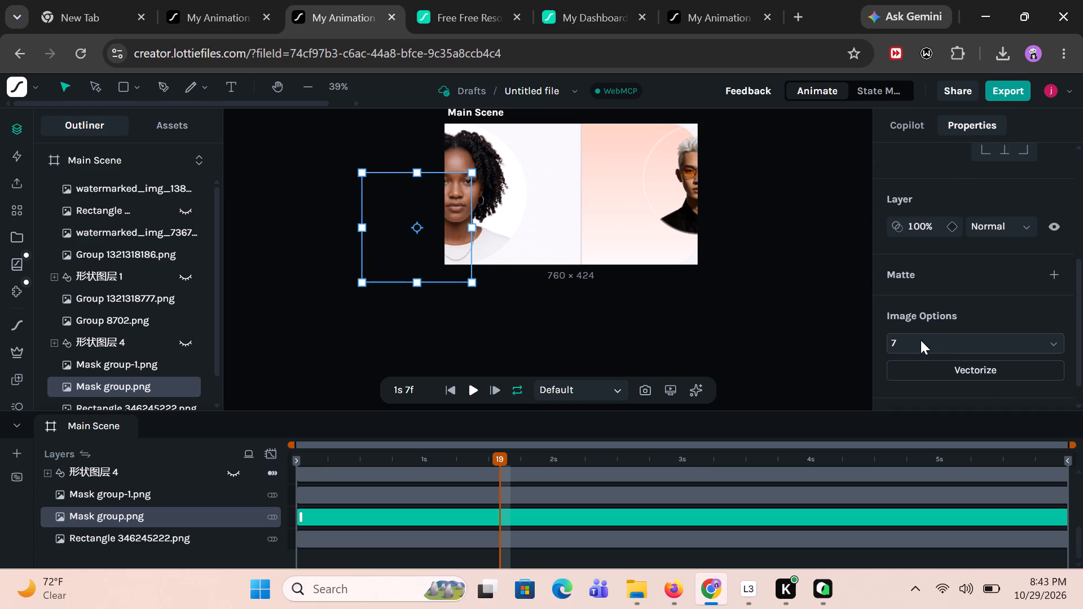
pyautogui.scroll(3, 921, 340)
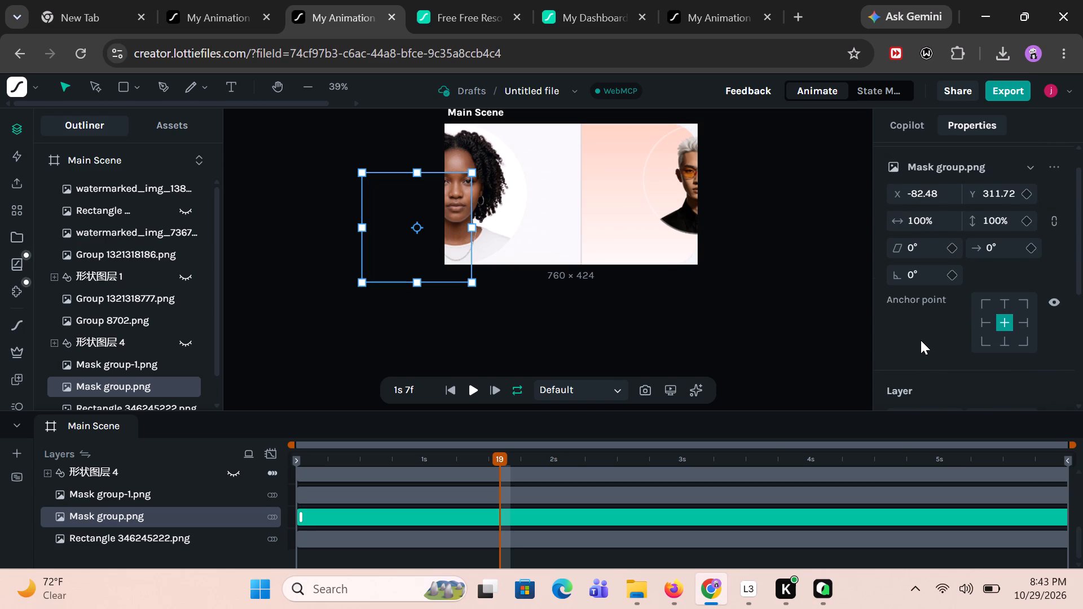
pyautogui.scroll(2, 921, 340)
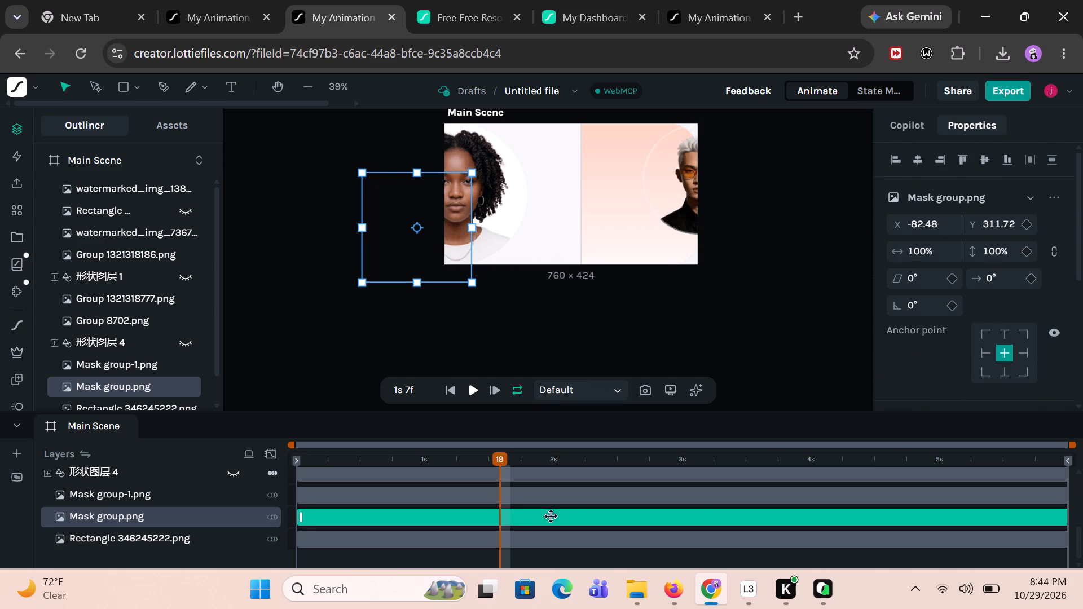
pyautogui.hscroll(-3, 1052, 518)
# Move the Mask group.png image to about X 230, Y 182 in Main Scene at 3s 4f, and replay the animation.
pyautogui.click(470, 387)
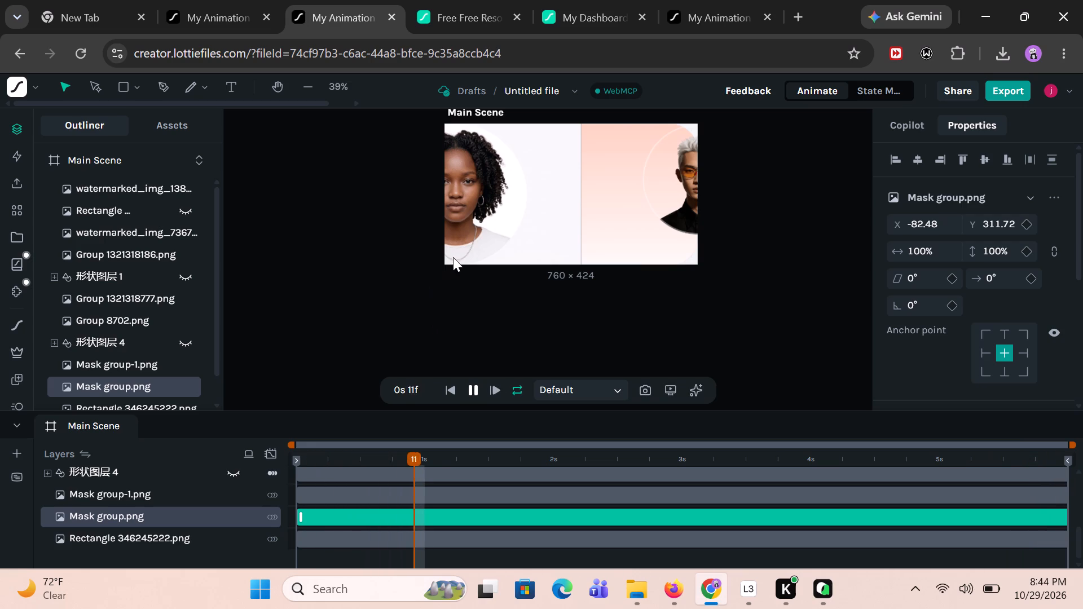
pyautogui.click(466, 396)
pyautogui.moveTo(425, 263); pyautogui.dragTo(463, 245)
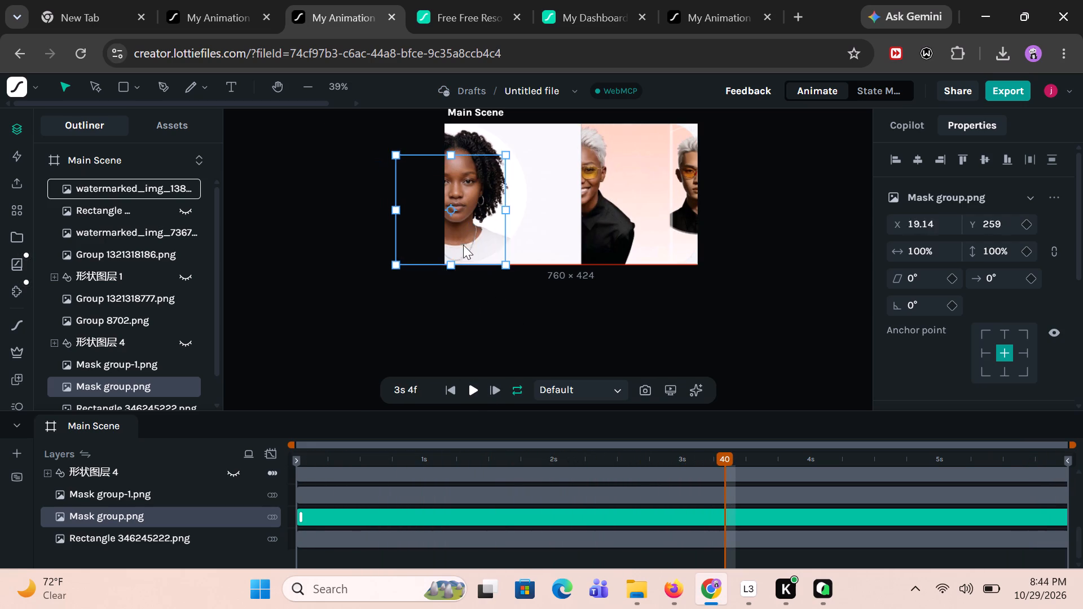
pyautogui.moveTo(463, 245); pyautogui.dragTo(529, 219)
pyautogui.click(468, 387)
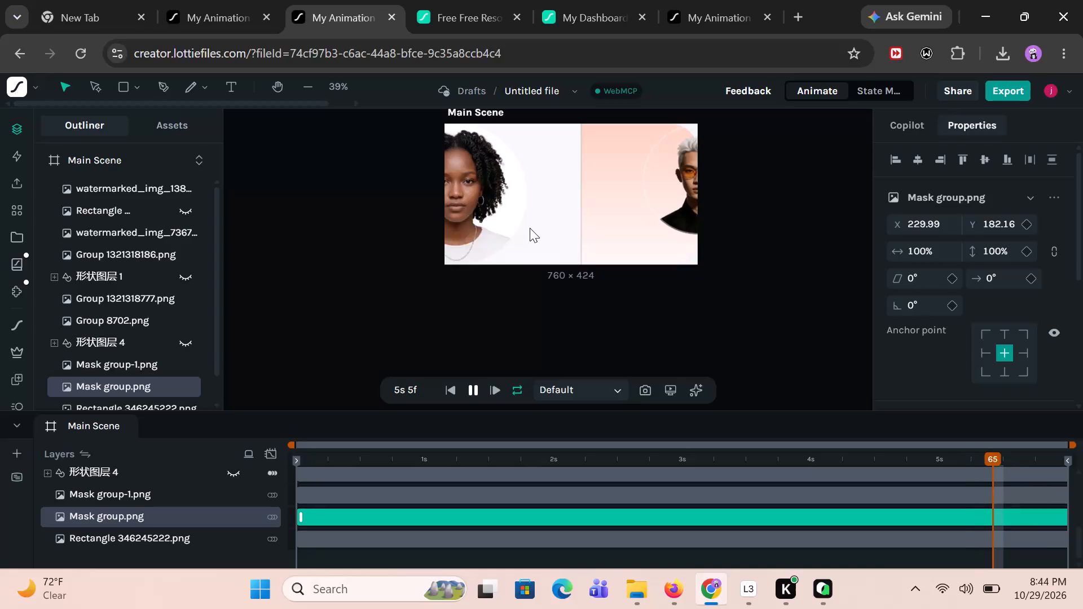
# Move the Group 1321318186.png image to about X 170, Y 212 in Main Scene at 0s 11f.
pyautogui.moveTo(556, 231); pyautogui.dragTo(513, 231)
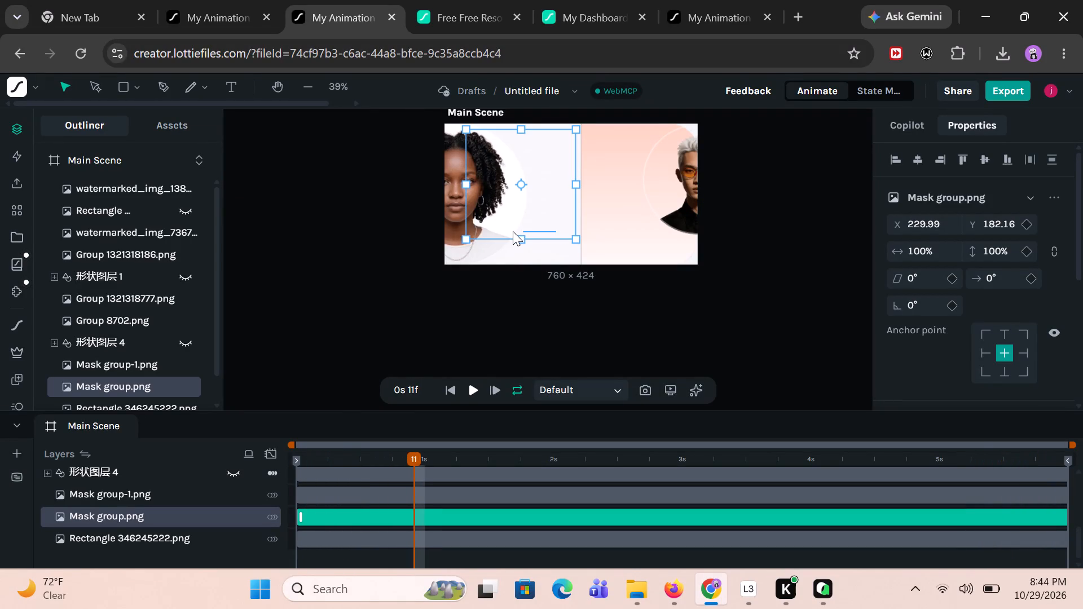
pyautogui.moveTo(513, 231); pyautogui.dragTo(549, 266)
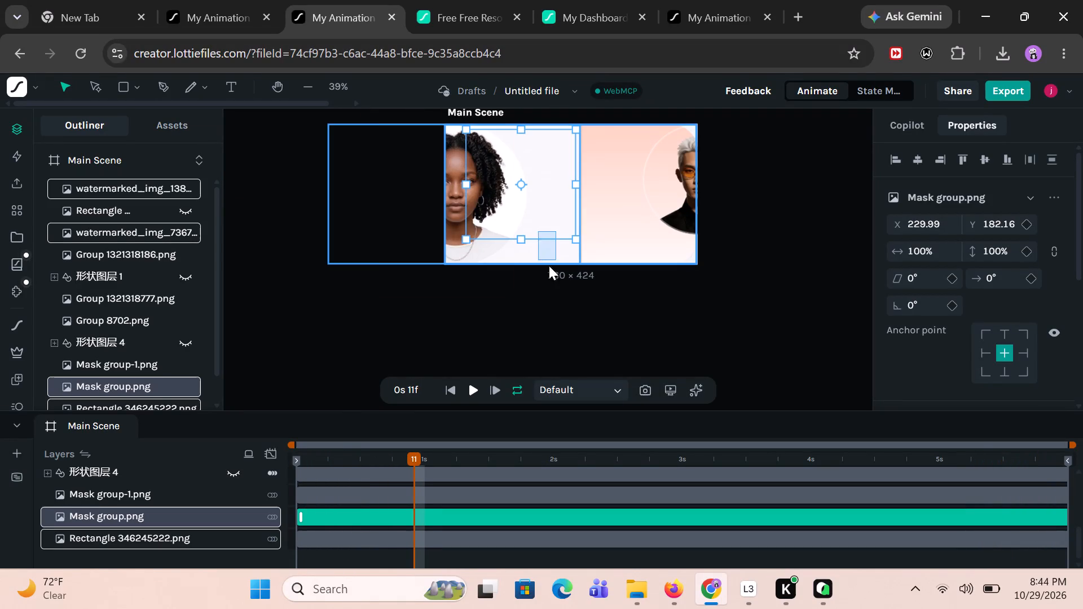
pyautogui.moveTo(549, 266); pyautogui.dragTo(549, 303)
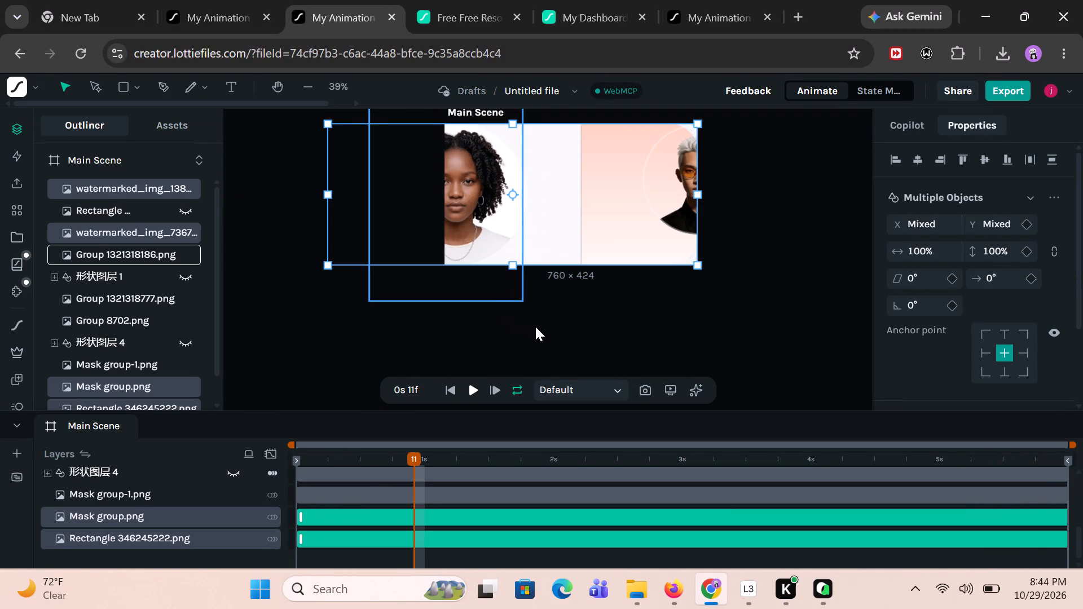
pyautogui.moveTo(466, 273); pyautogui.dragTo(479, 280)
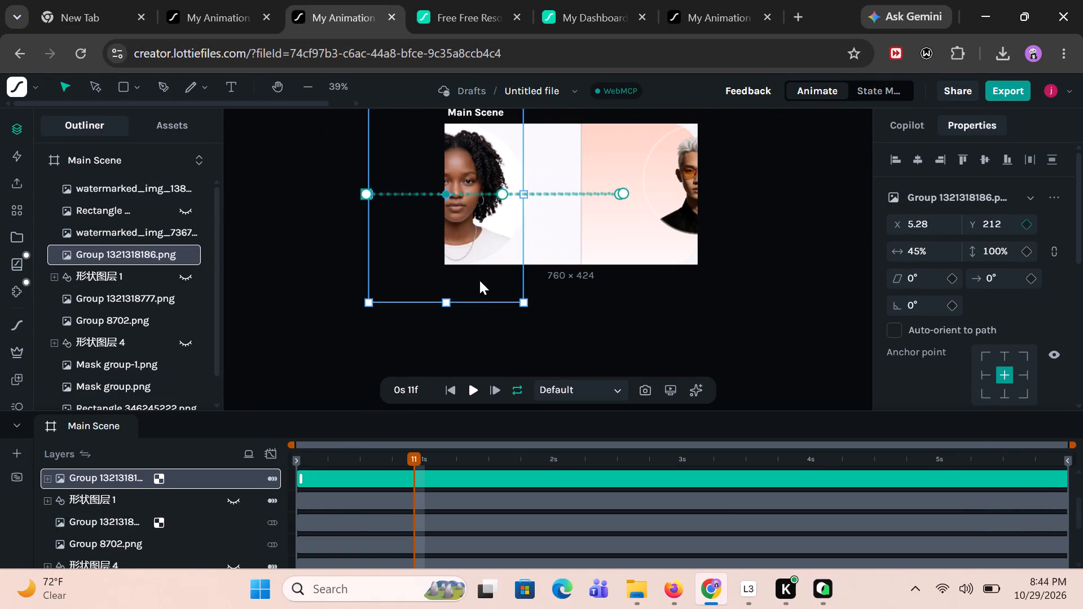
pyautogui.moveTo(479, 280); pyautogui.dragTo(516, 275)
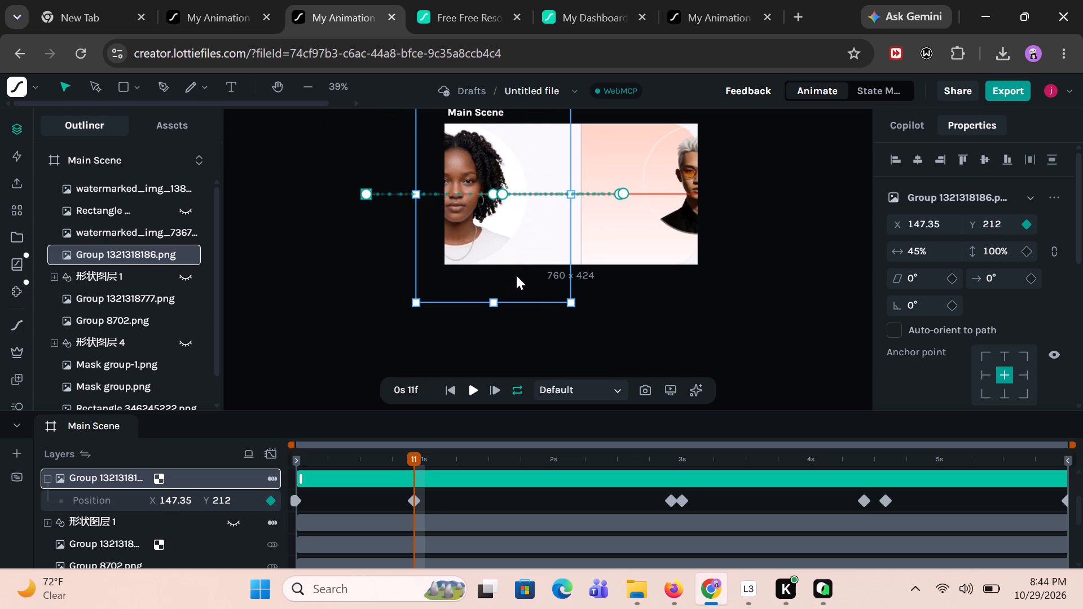
pyautogui.moveTo(516, 275); pyautogui.dragTo(519, 275)
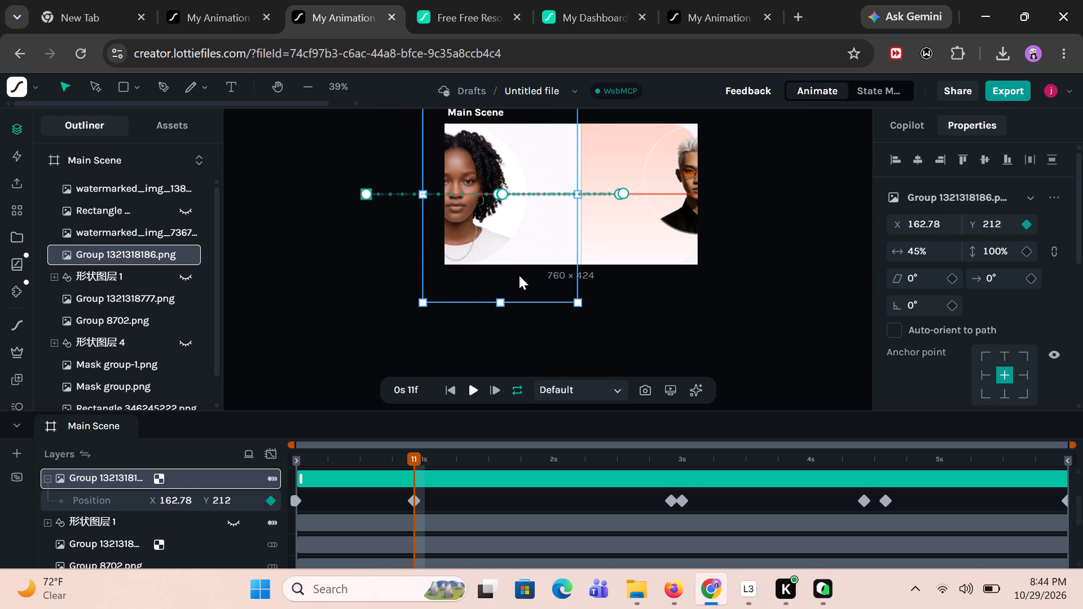
pyautogui.moveTo(519, 275); pyautogui.dragTo(521, 275)
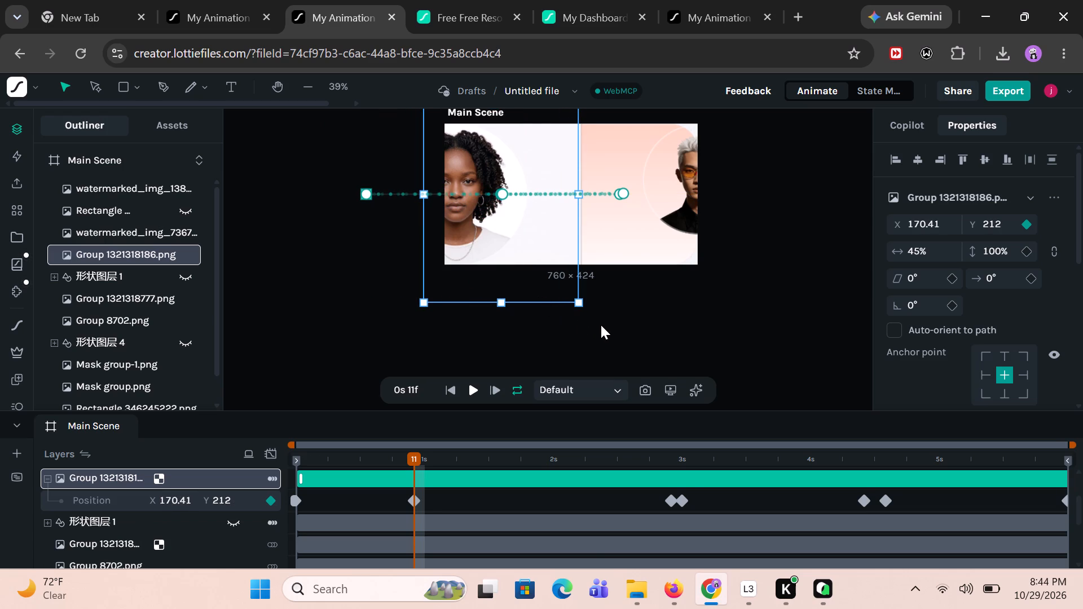
pyautogui.click(601, 325)
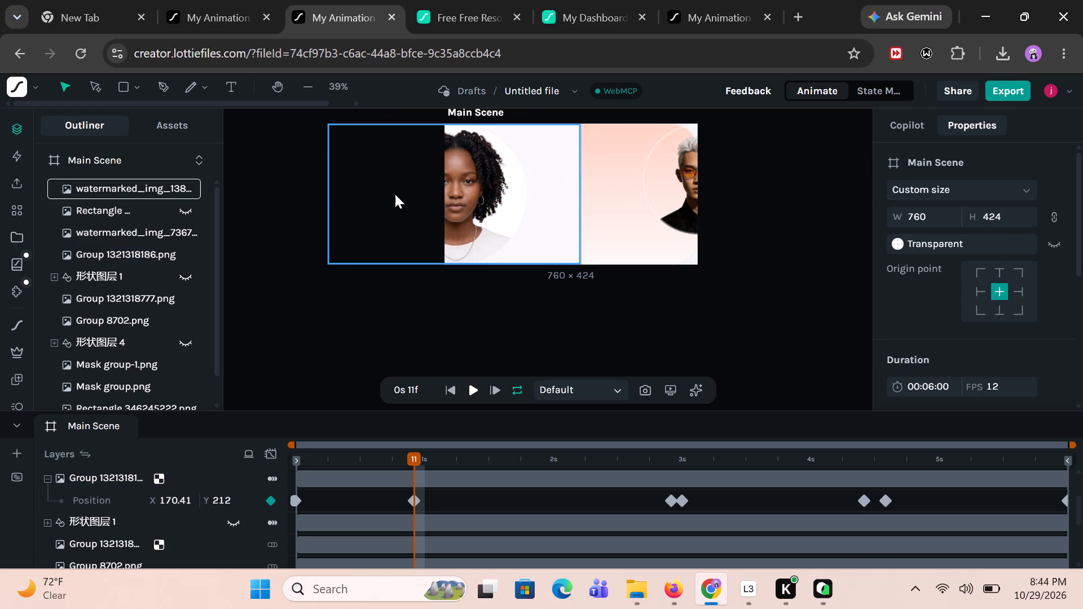
# Move the topmost watermarked_img_13898… portrait off the canvas to X -457.5, Y 212, and replay the animation, pausing at 1s 6f.
pyautogui.click(395, 194)
pyautogui.moveTo(395, 194); pyautogui.dragTo(232, 187)
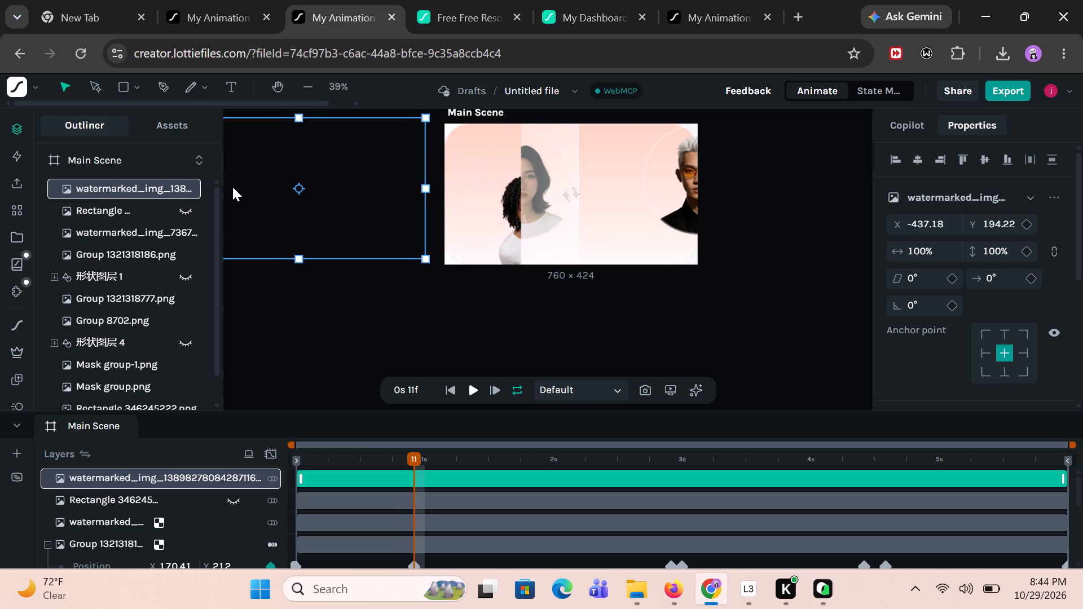
pyautogui.moveTo(232, 187); pyautogui.dragTo(232, 194)
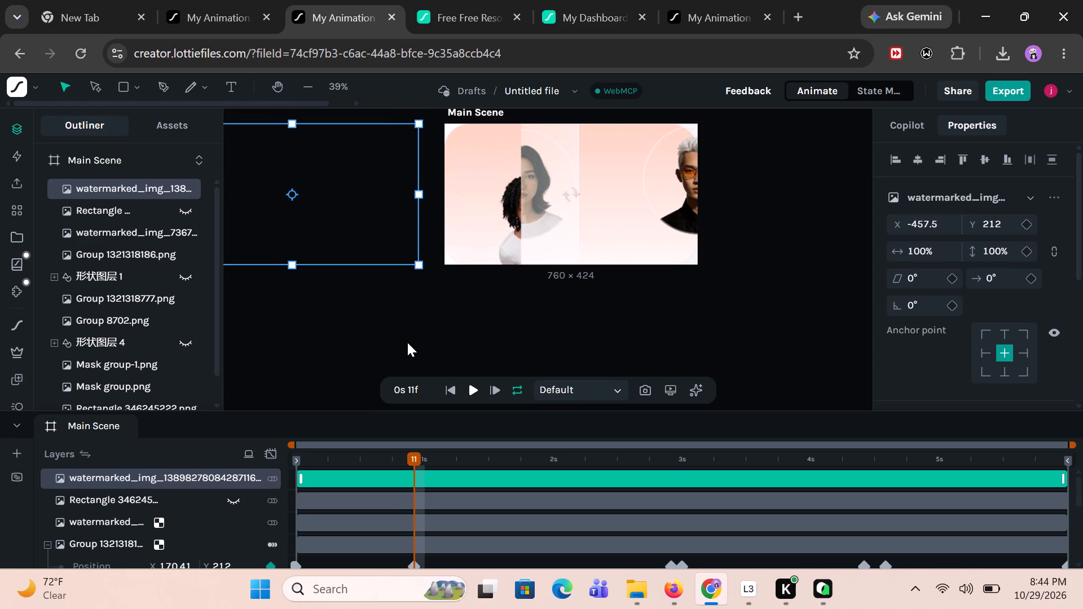
pyautogui.click(474, 390)
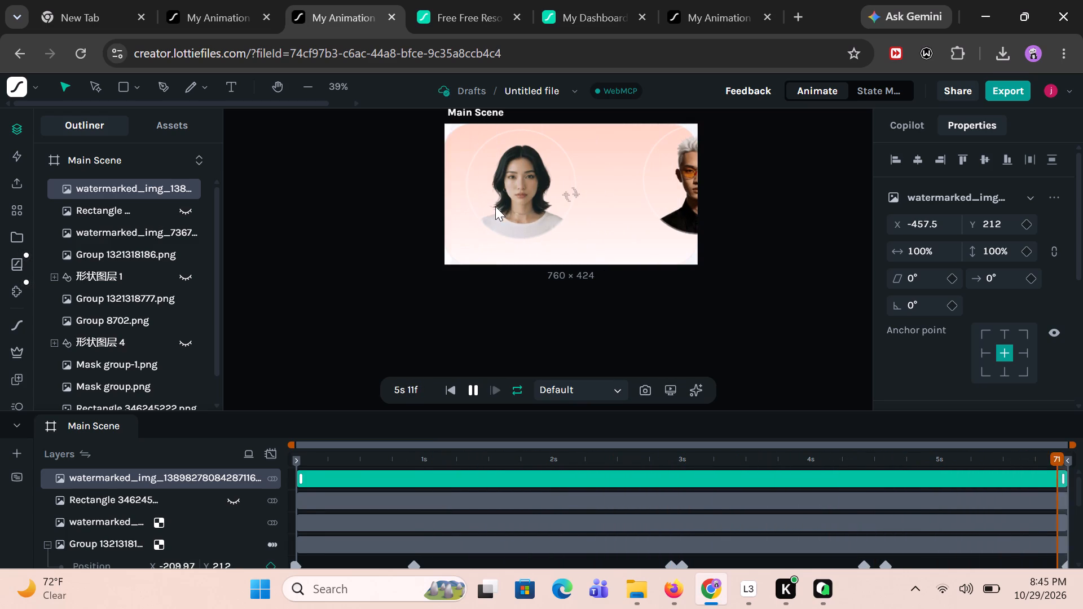
pyautogui.click(473, 386)
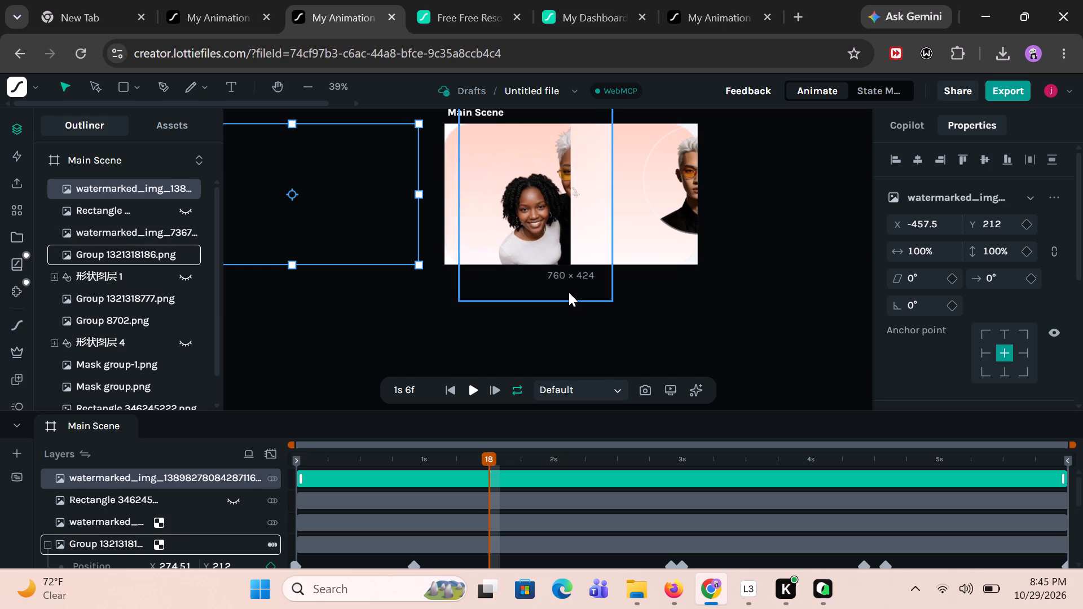
# Inspect the position keyframes along the Group 1321318186.png motion path, and replay the animation, pausing at 5s 10f.
pyautogui.click(569, 292)
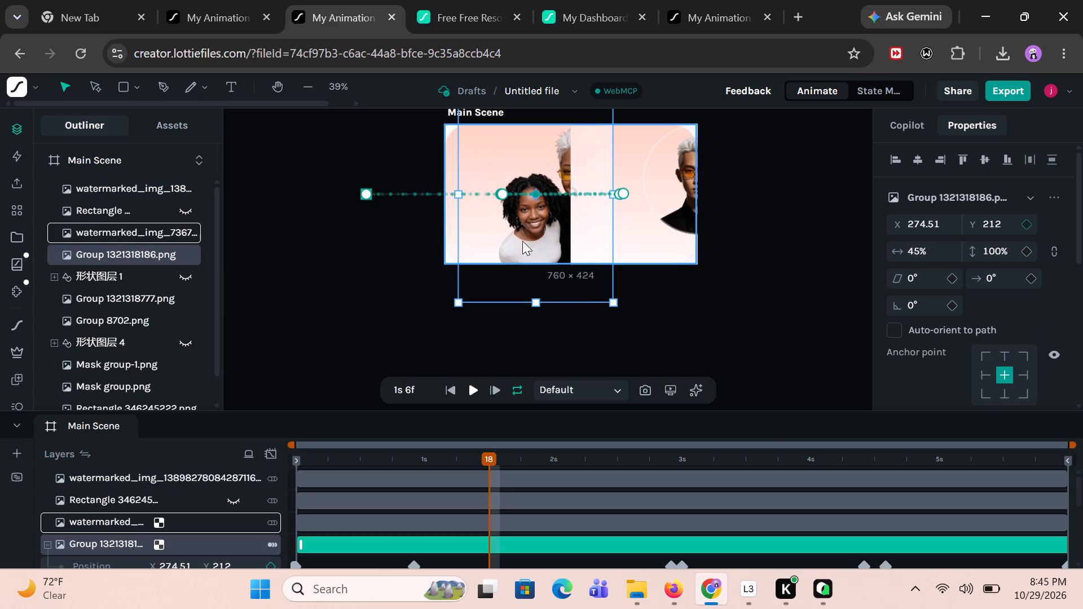
pyautogui.click(504, 193)
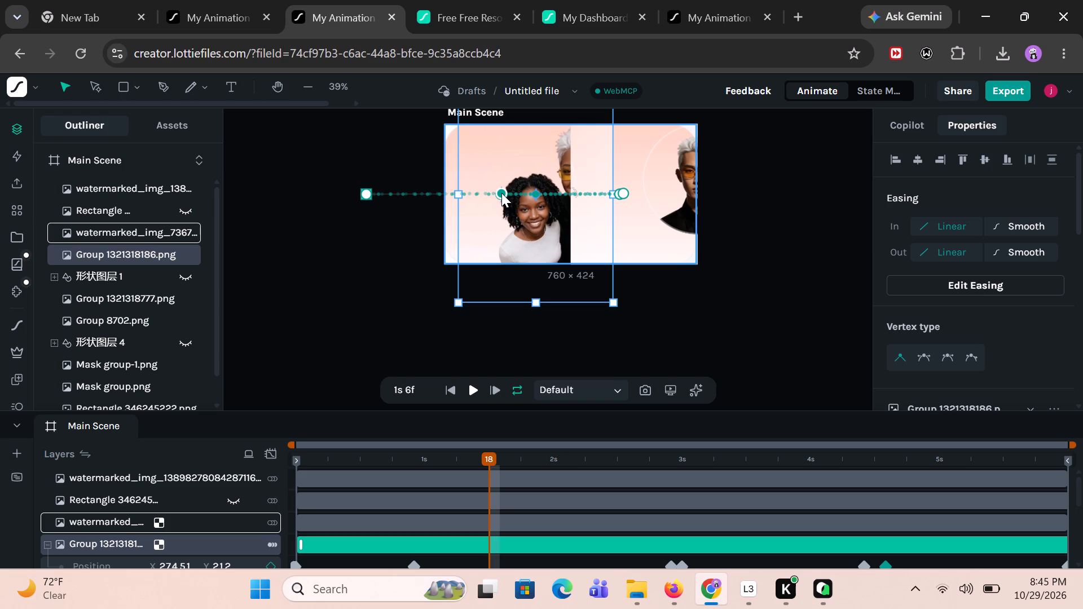
pyautogui.click(622, 192)
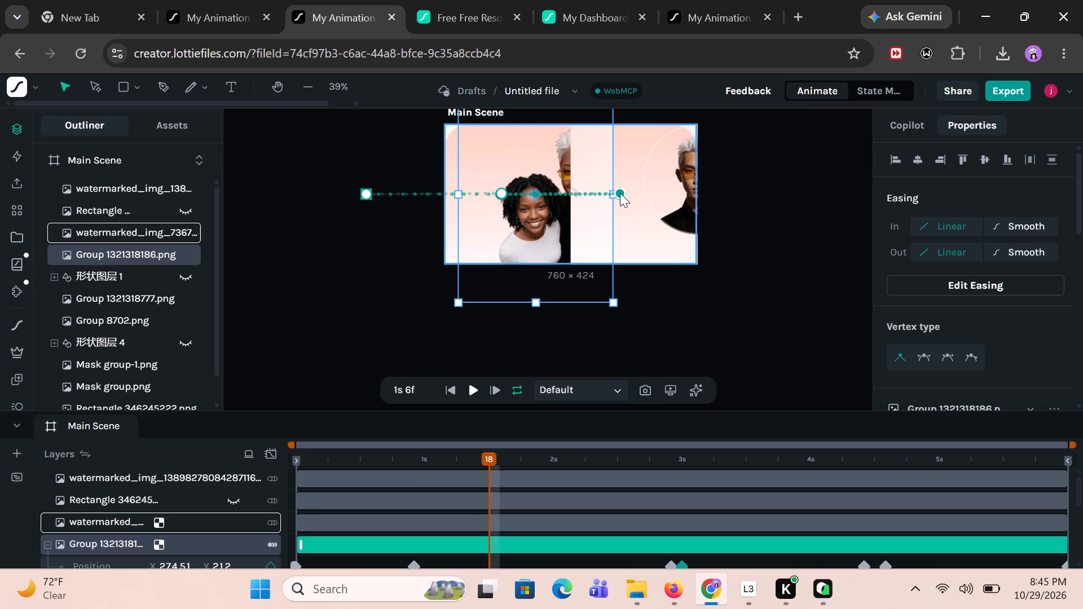
pyautogui.click(634, 238)
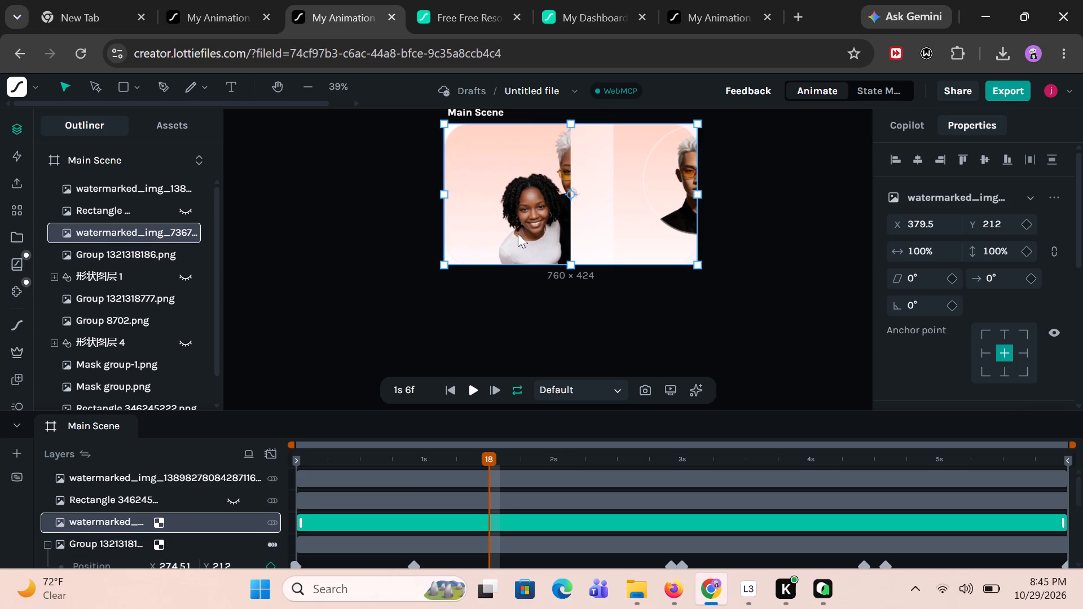
pyautogui.click(475, 393)
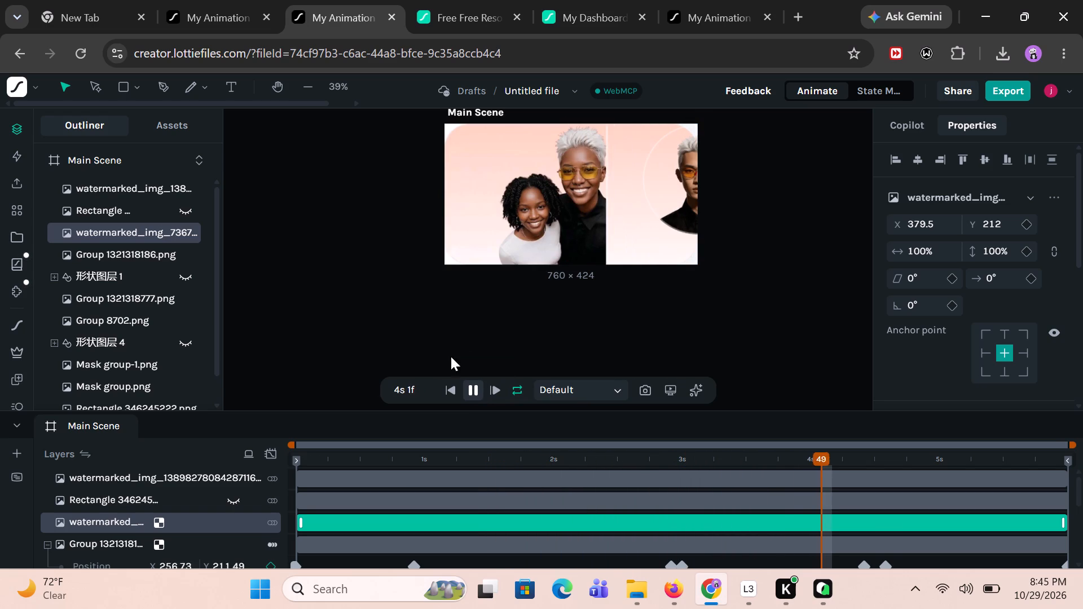
pyautogui.click(472, 390)
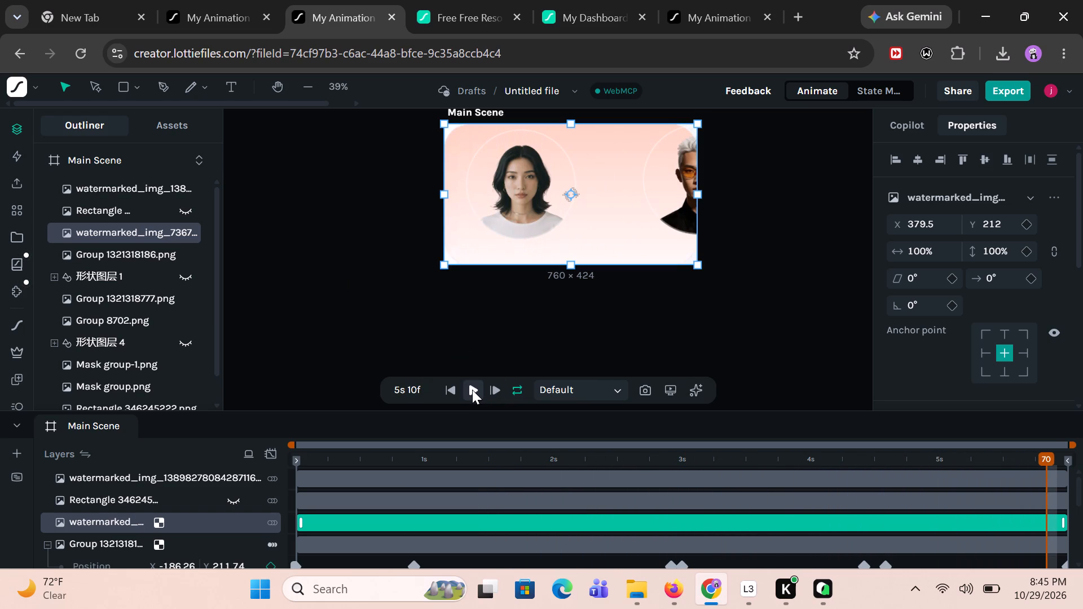
# Select the Mask group-1.png portrait and examine its layer, matte and image options along with its timeline layer.
pyautogui.click(690, 209)
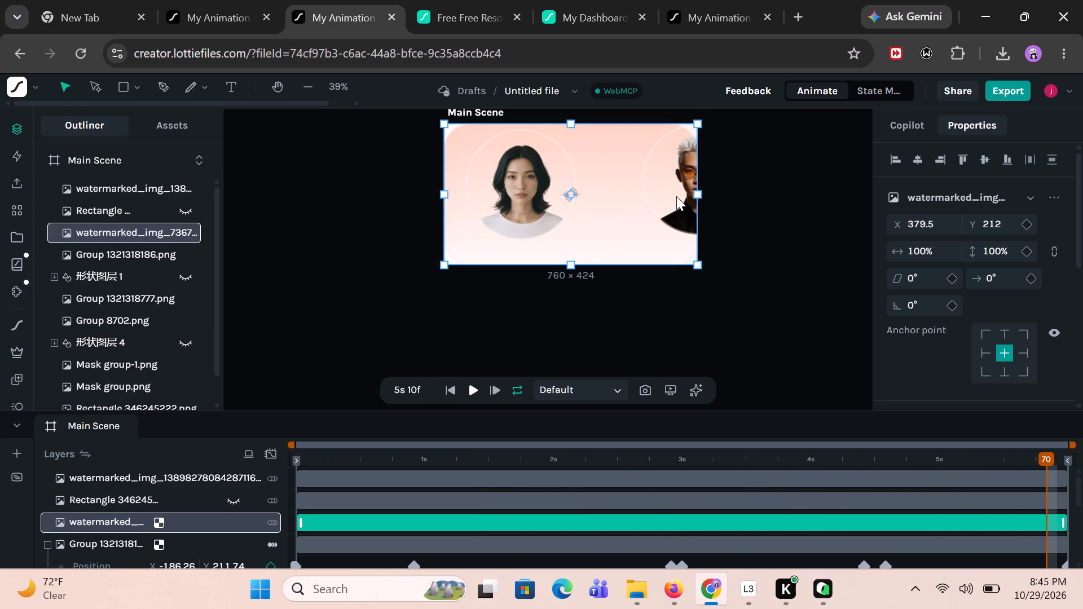
pyautogui.click(676, 196)
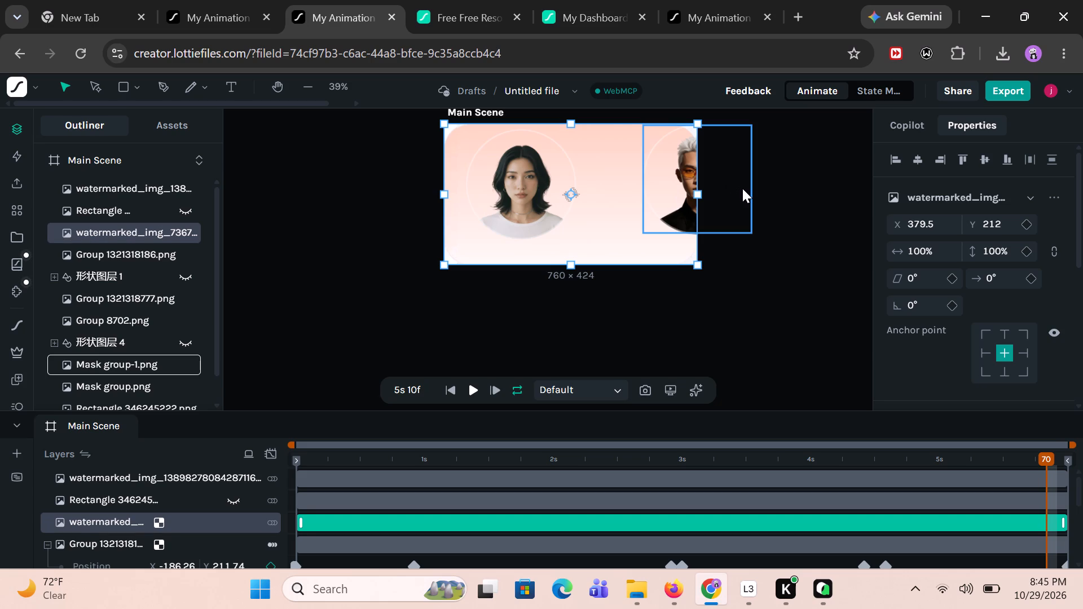
pyautogui.click(742, 188)
pyautogui.scroll(-1, 969, 320)
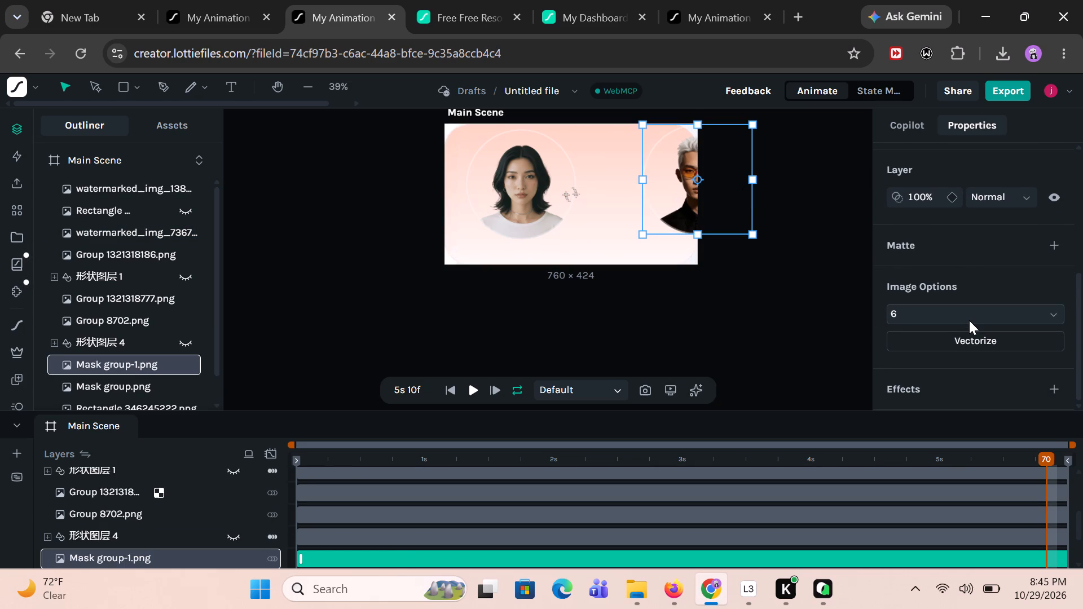
pyautogui.scroll(-2, 743, 542)
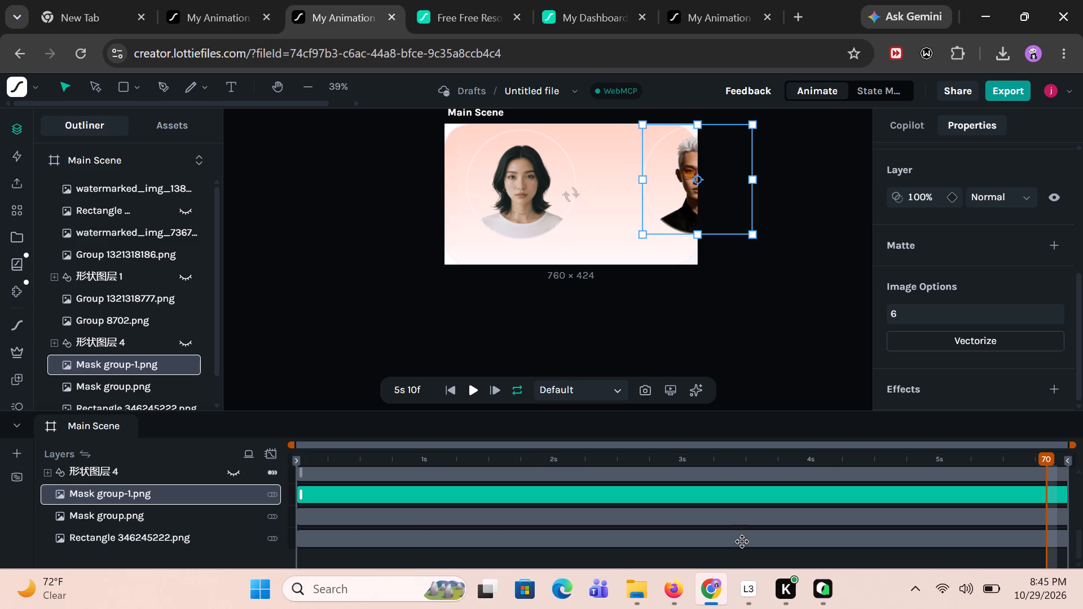
pyautogui.doubleClick(107, 497)
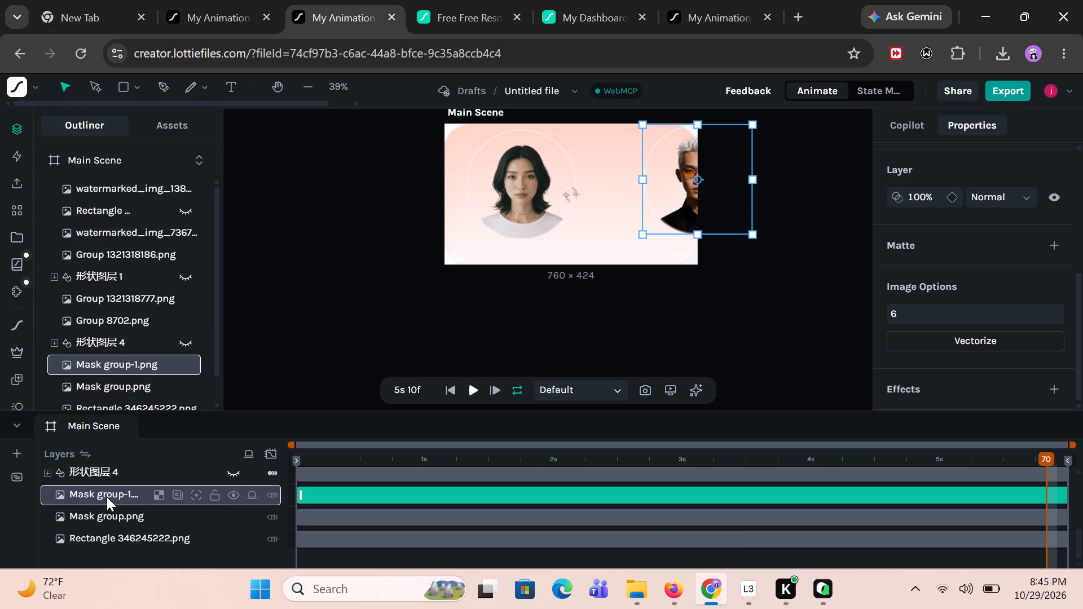
pyautogui.click(79, 493)
pyautogui.doubleClick(61, 493)
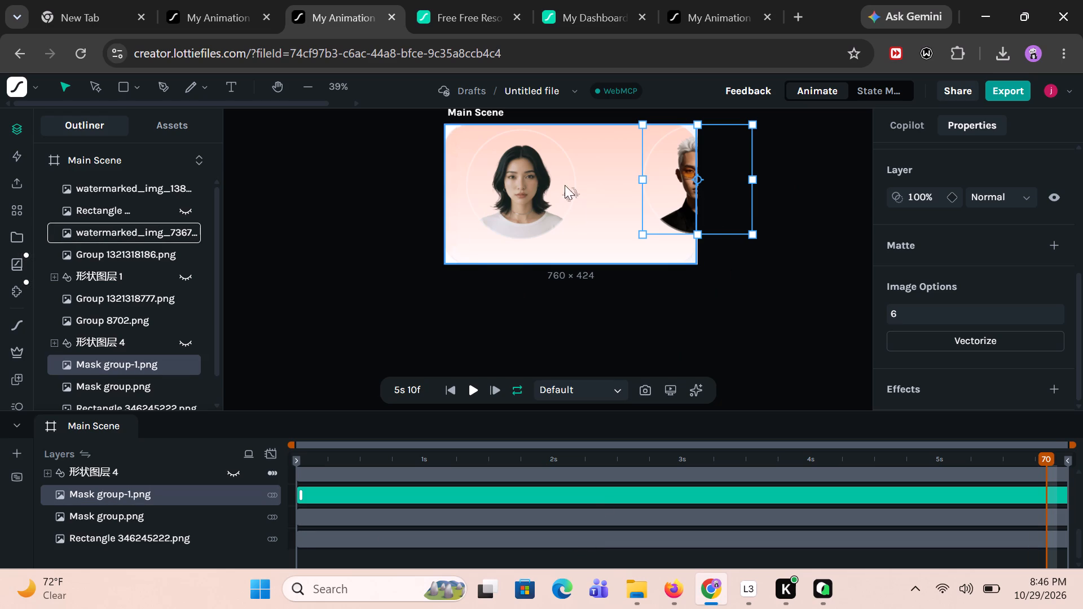
# Examine the layer, matte and image options of the watermarked_img_13898… and watermarked_img_7367… images at 5s 10f.
pyautogui.scroll(1, 473, 167)
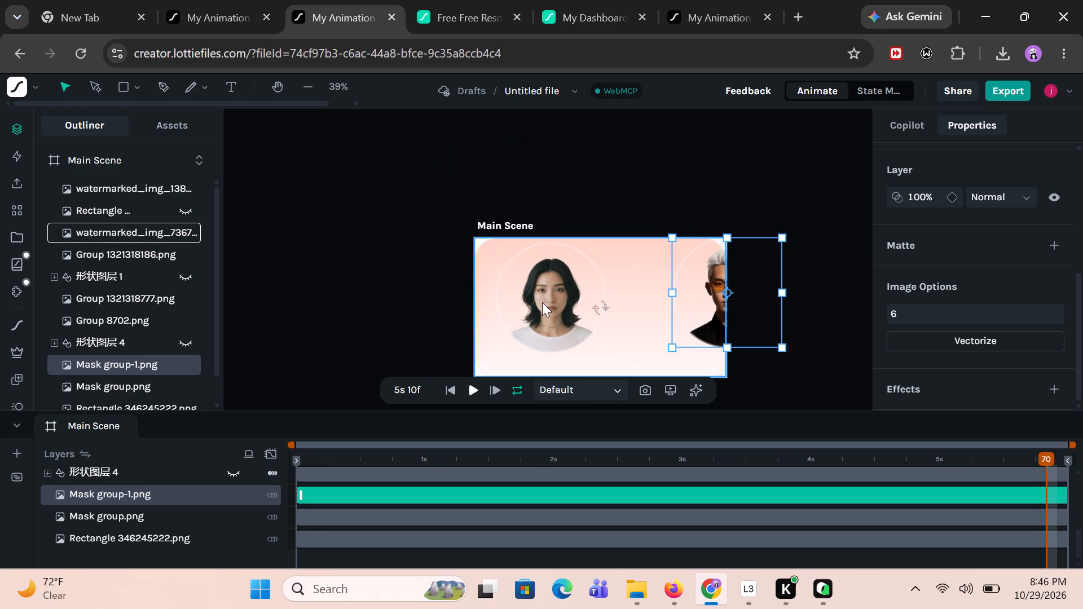
pyautogui.scroll(-1, 532, 273)
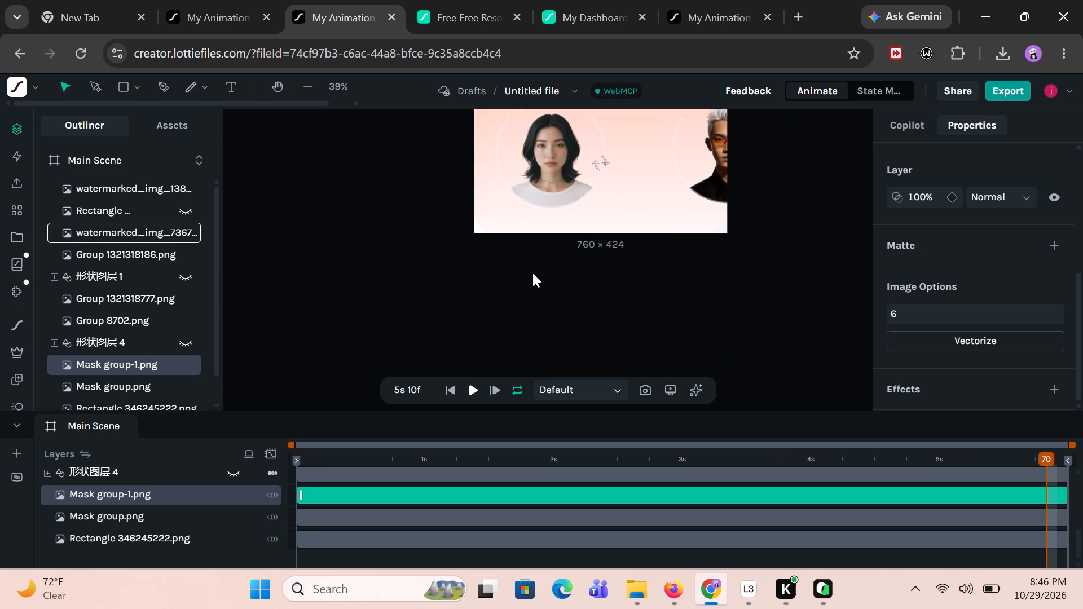
pyautogui.click(532, 273)
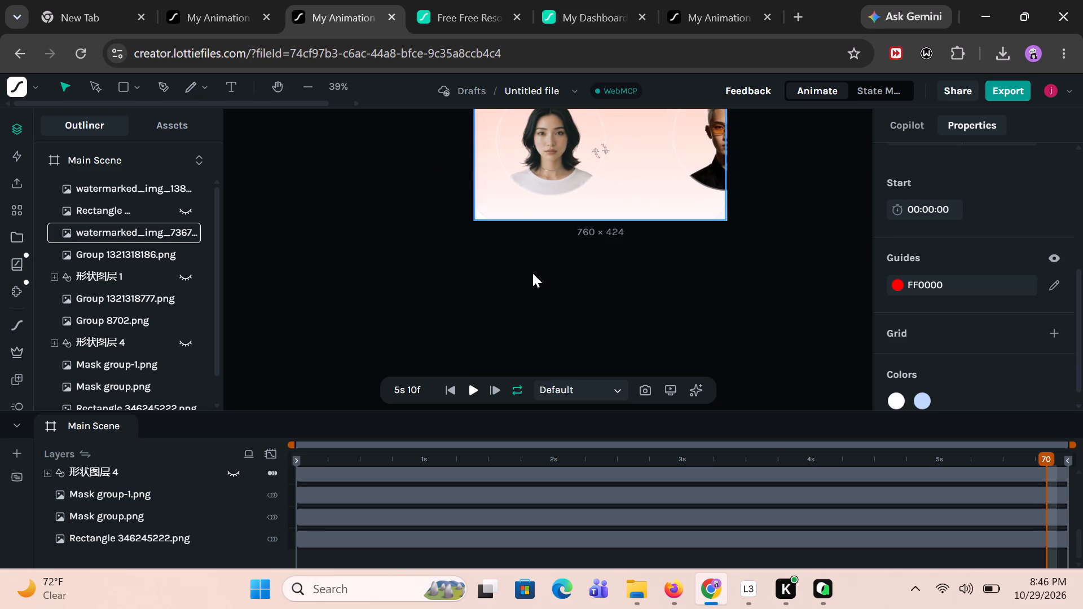
pyautogui.click(586, 315)
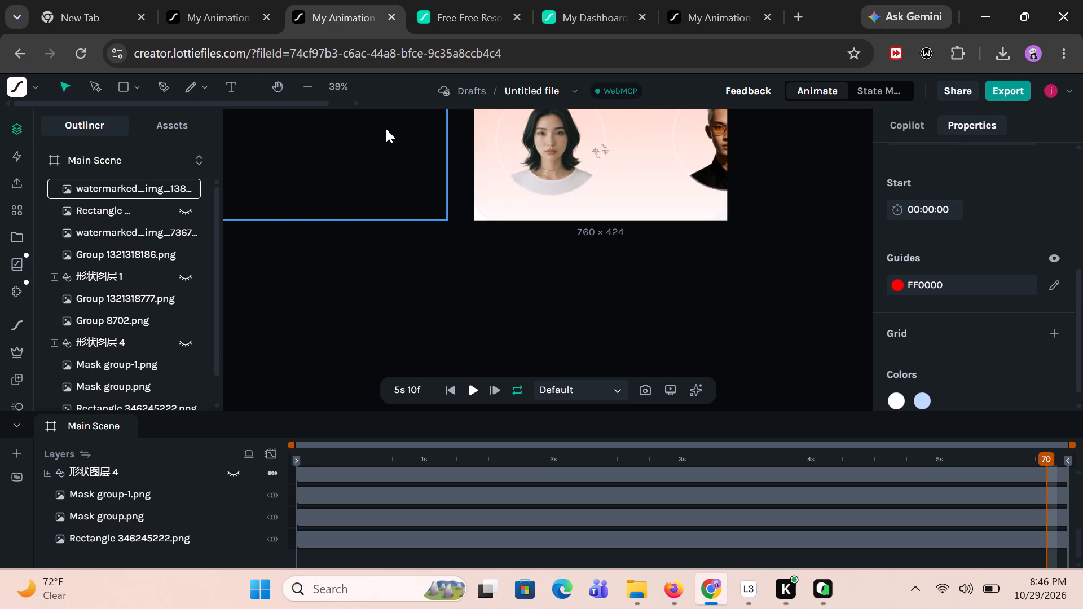
pyautogui.click(400, 171)
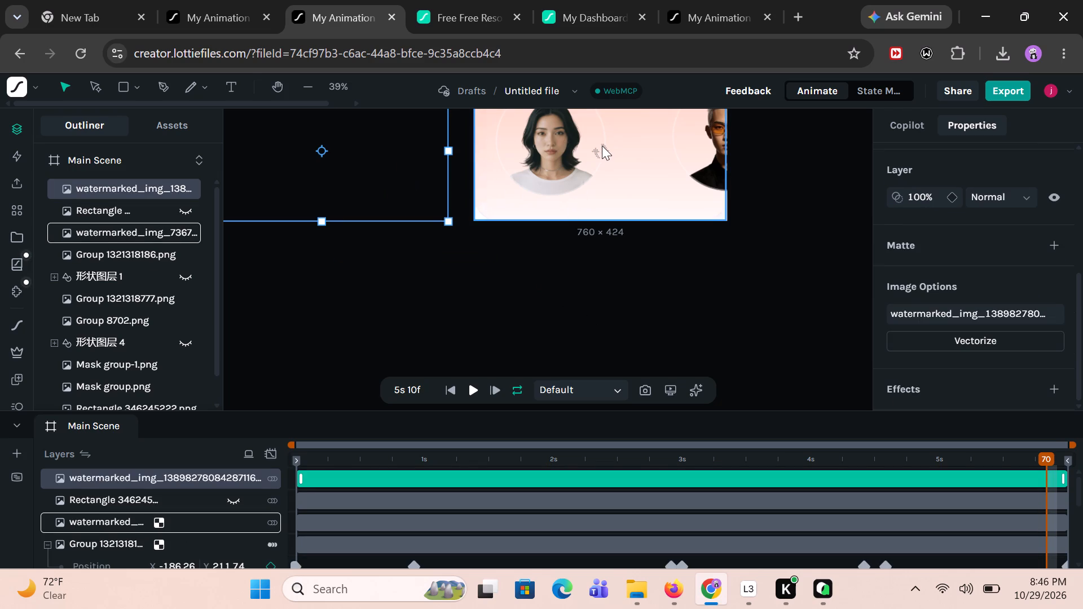
pyautogui.click(604, 144)
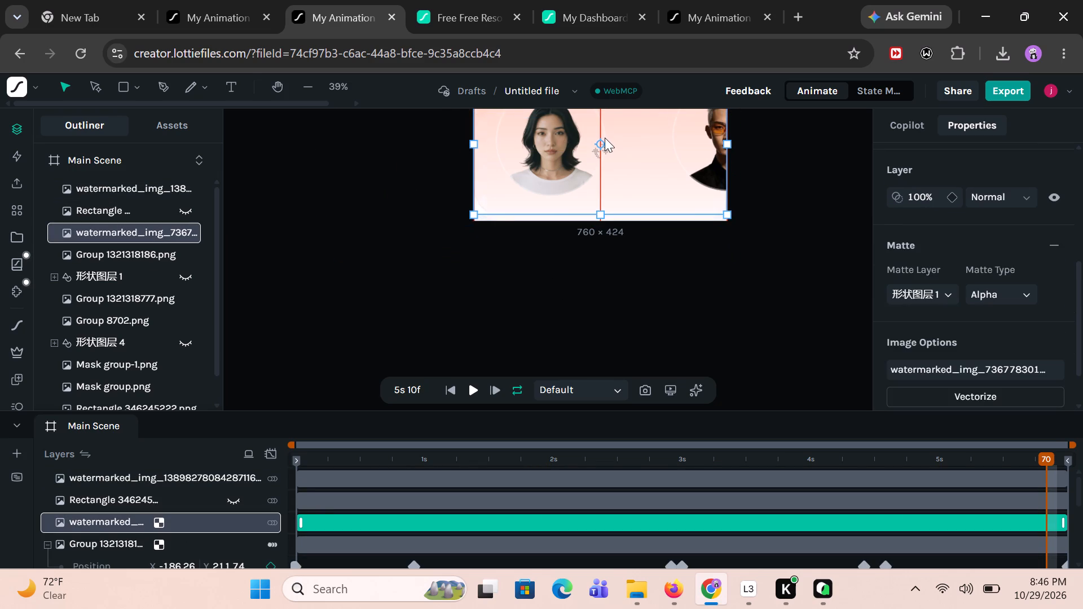
pyautogui.scroll(1, 591, 279)
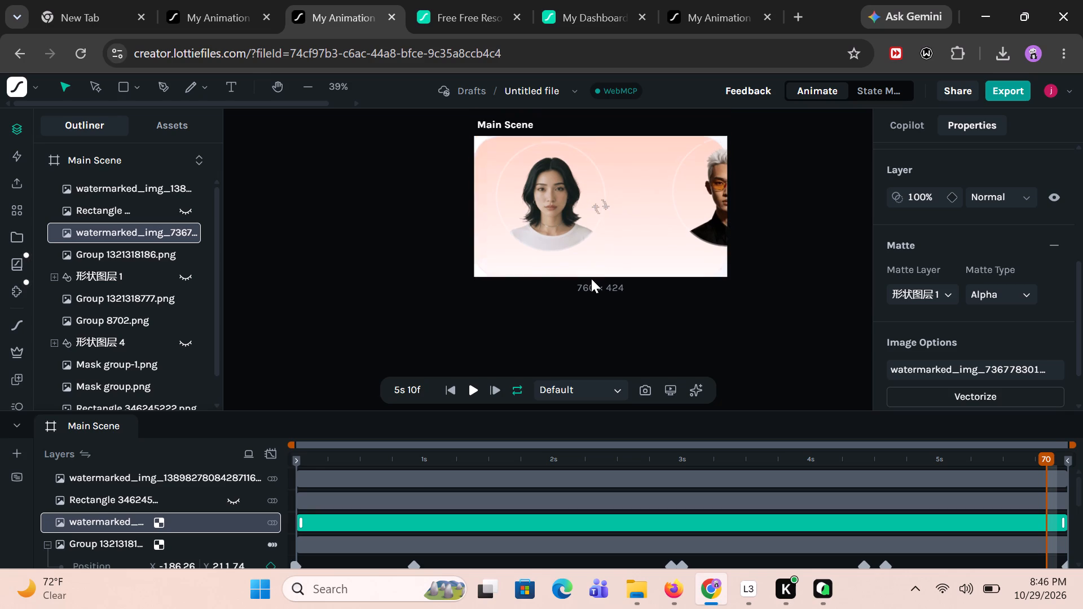
pyautogui.hscroll(1, 591, 279)
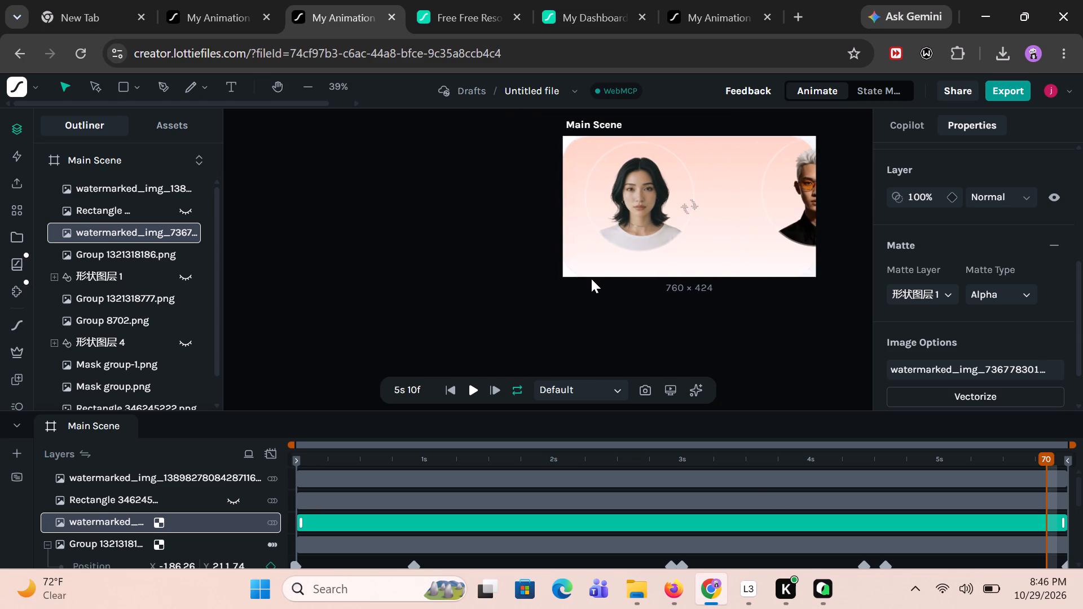
# Move the topmost watermarked_img_13898… image farther off the canvas and shrink its width and height to a small landscape frame.
pyautogui.click(397, 188)
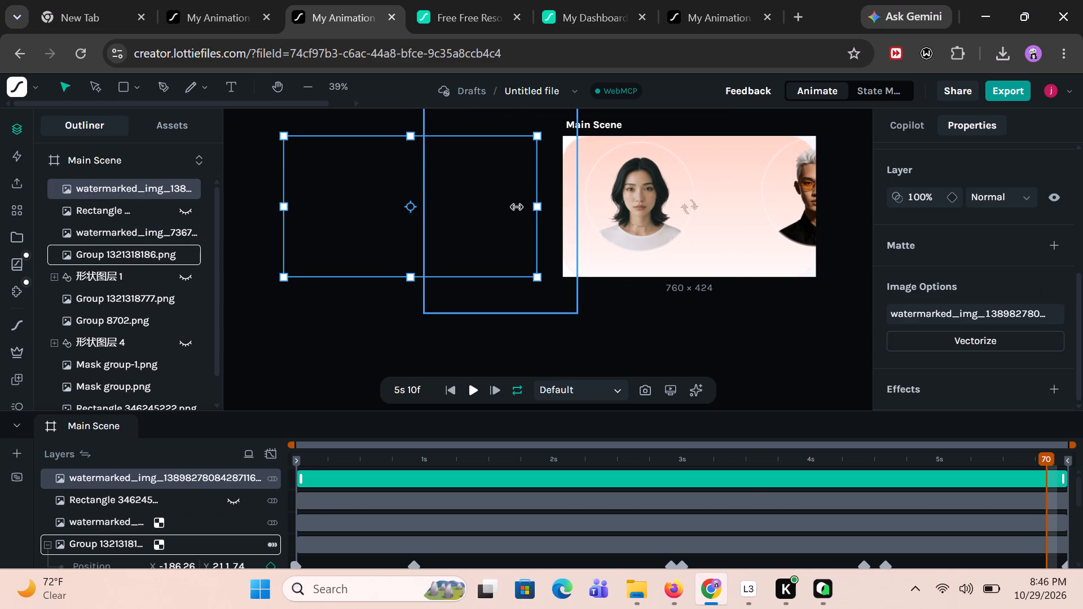
pyautogui.moveTo(313, 203); pyautogui.dragTo(265, 218)
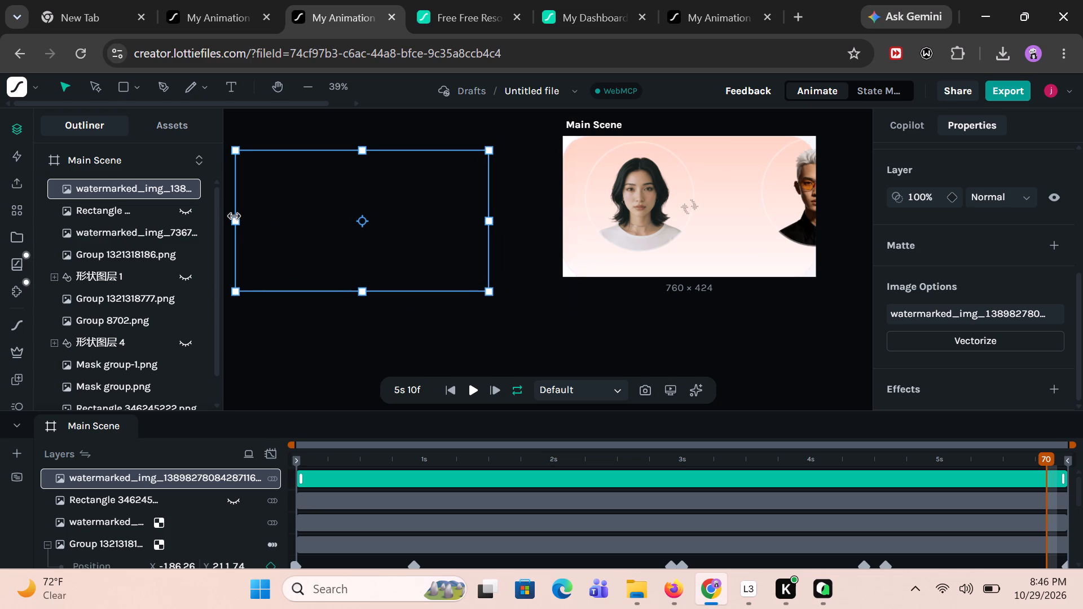
pyautogui.moveTo(235, 221); pyautogui.dragTo(277, 221)
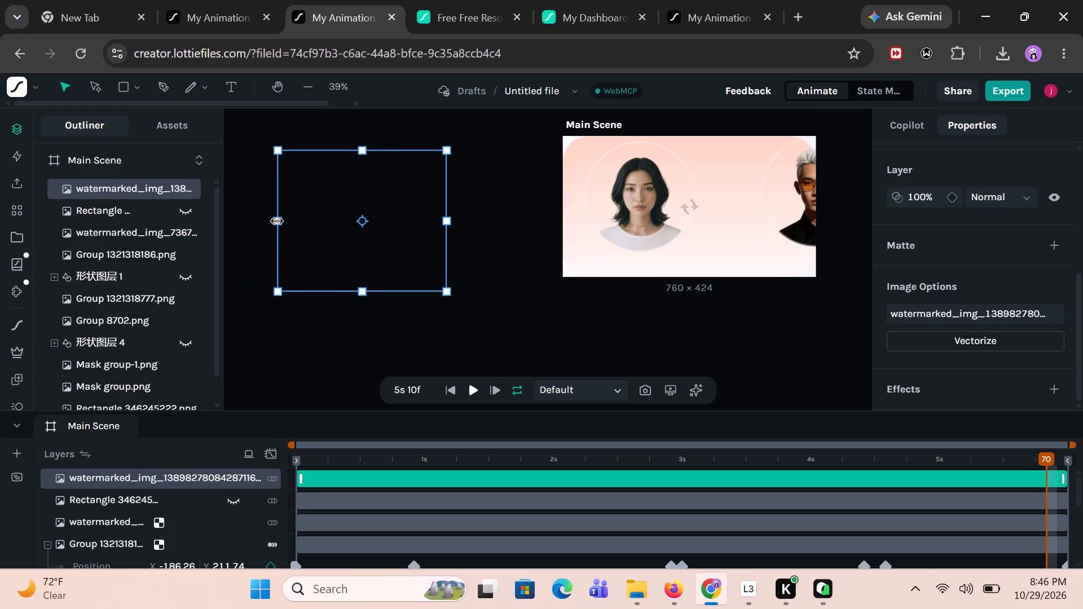
pyautogui.moveTo(277, 221); pyautogui.dragTo(279, 220)
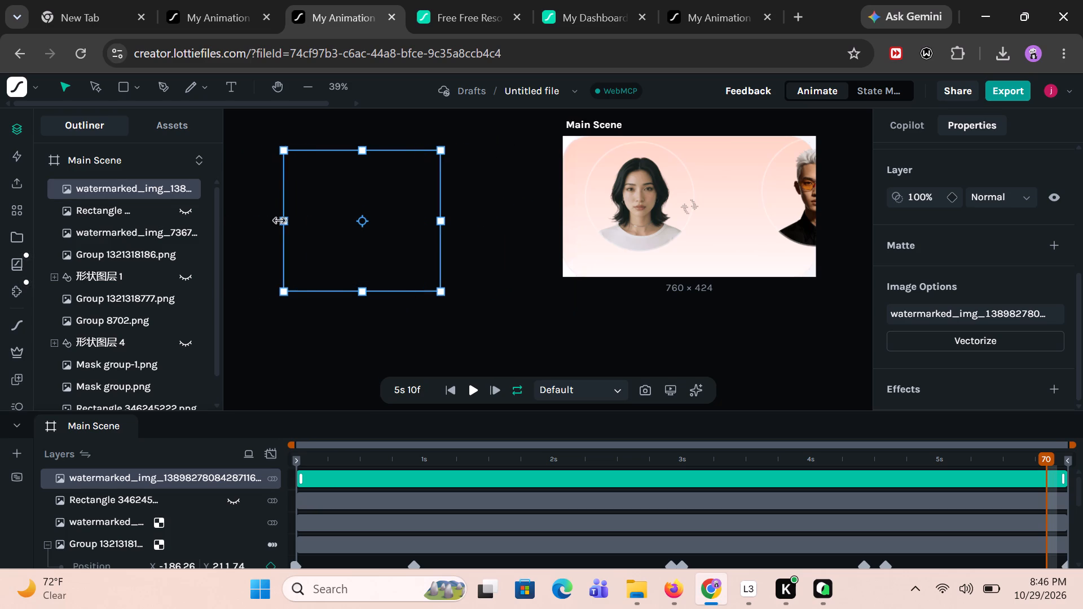
pyautogui.moveTo(279, 220); pyautogui.dragTo(294, 217)
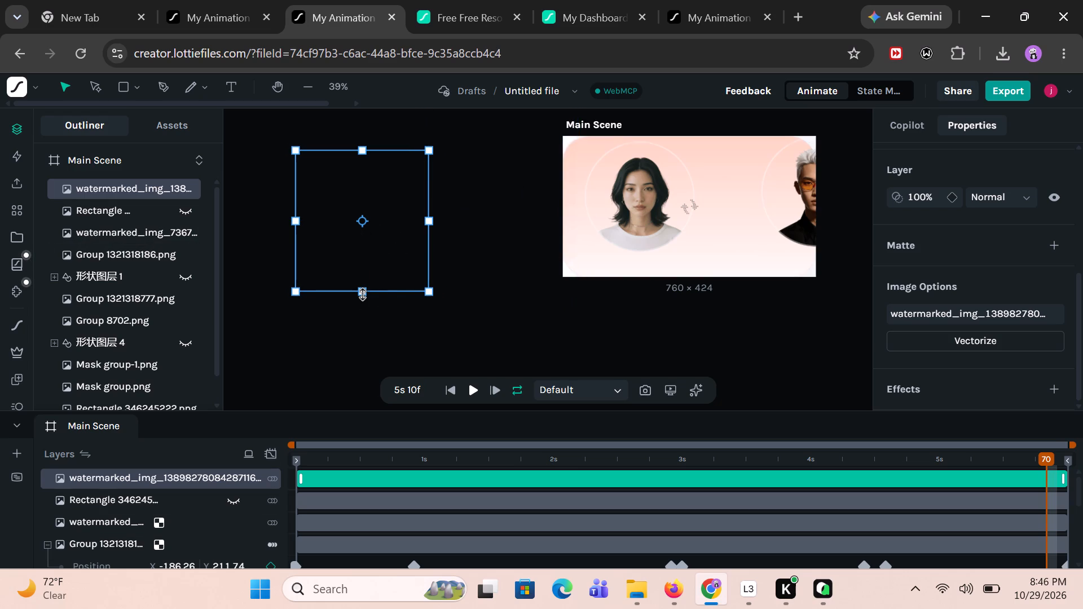
pyautogui.moveTo(363, 294); pyautogui.dragTo(360, 269)
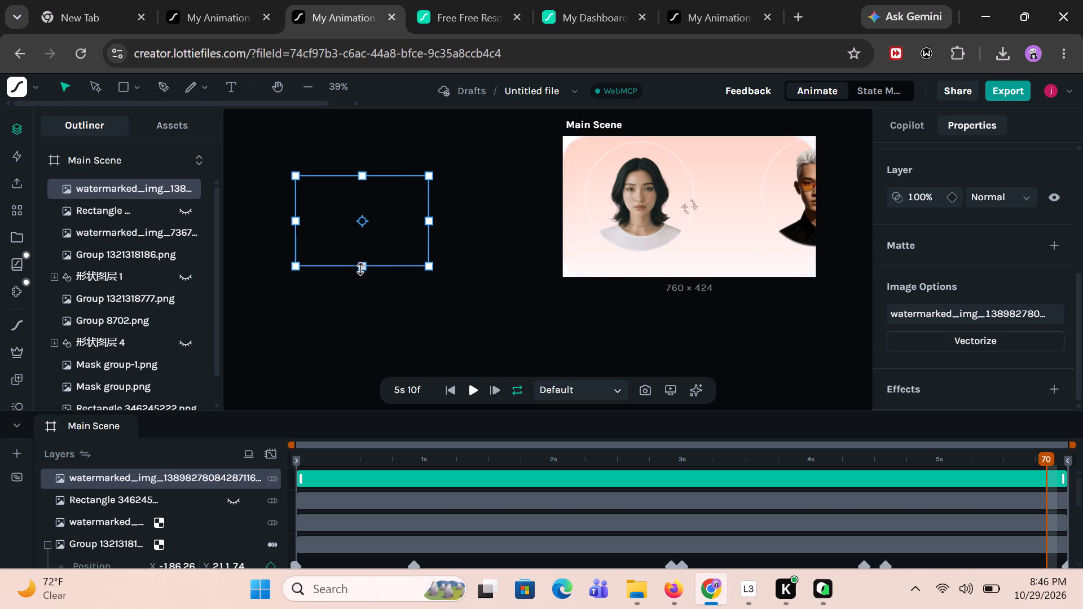
pyautogui.moveTo(360, 269); pyautogui.dragTo(361, 272)
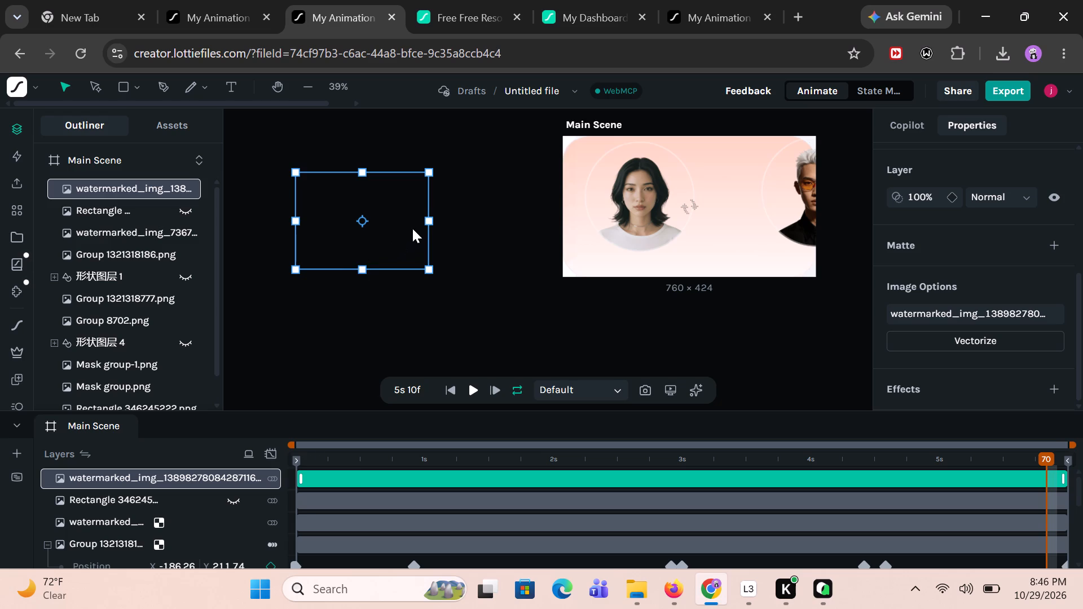
# Check the Mask group.png circle's frame, and make the watermarked_img_13898… image taller and narrower to roughly match its size.
pyautogui.click(642, 219)
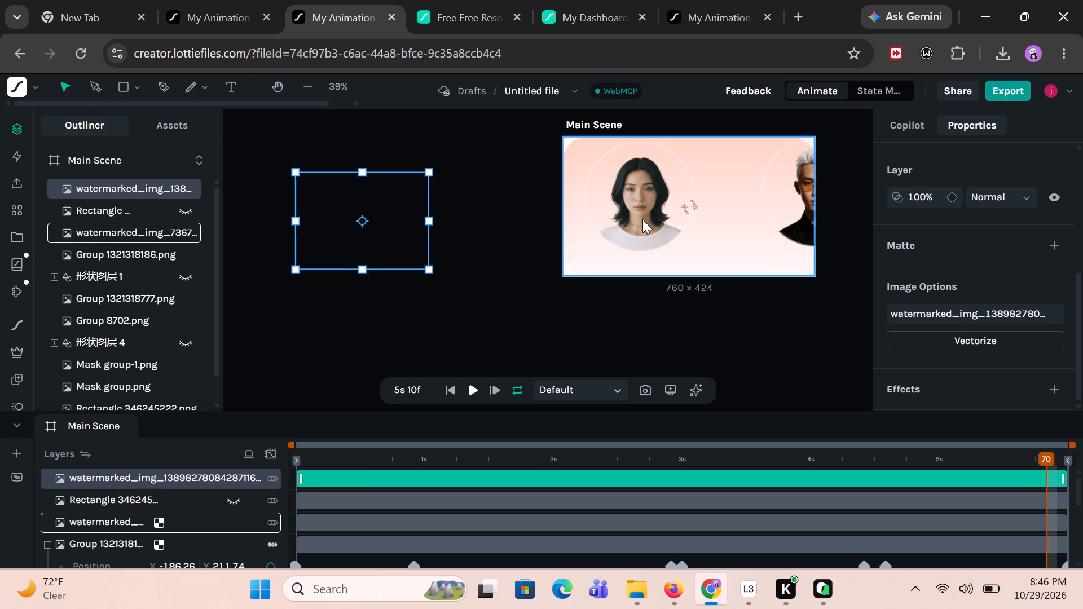
pyautogui.click(117, 319)
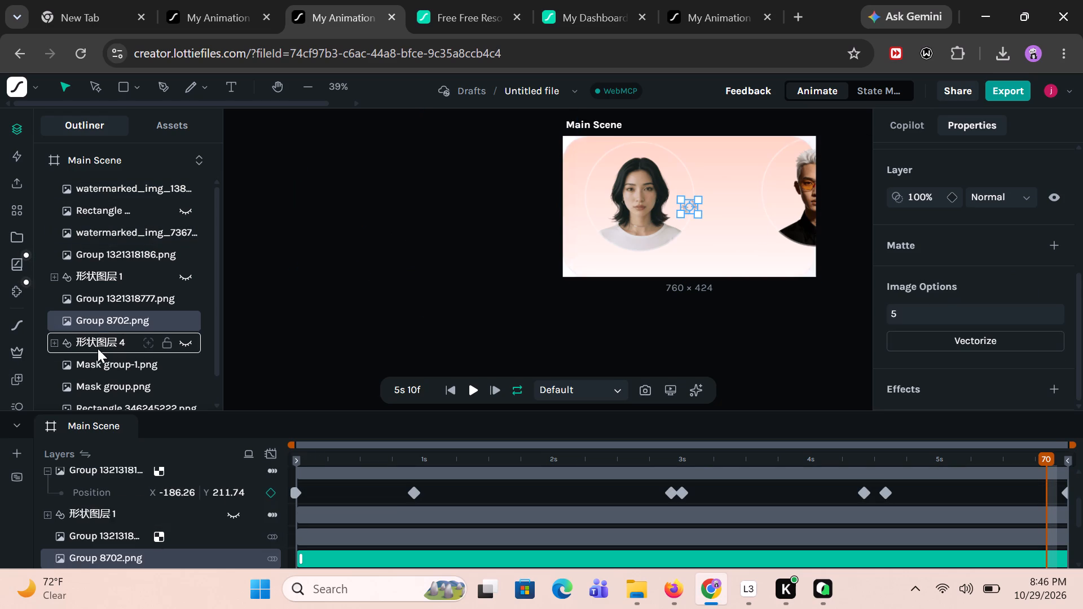
pyautogui.scroll(-2, 98, 348)
pyautogui.click(99, 350)
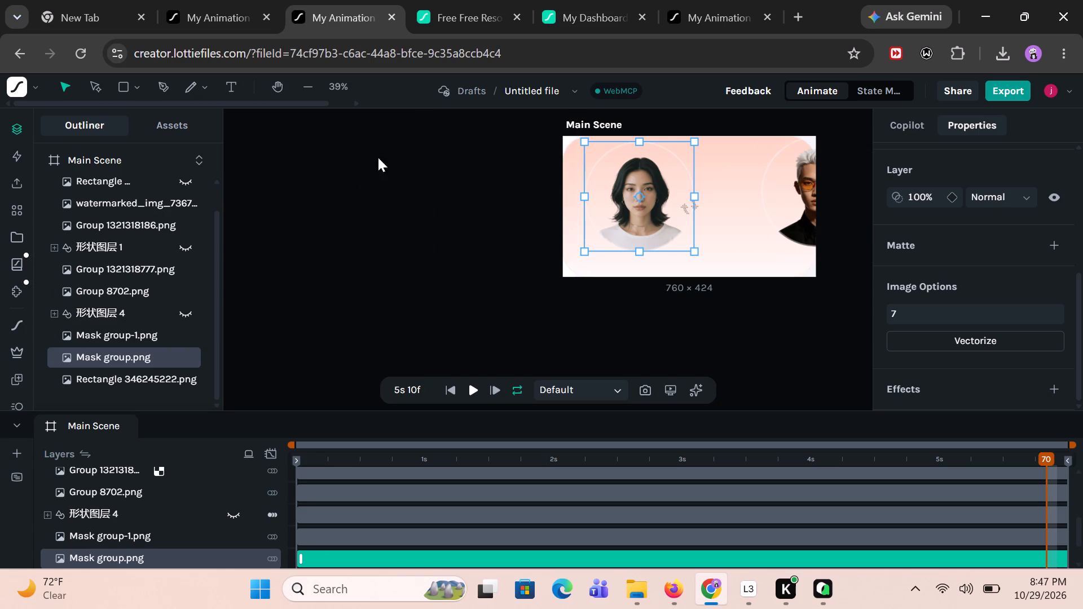
pyautogui.click(426, 218)
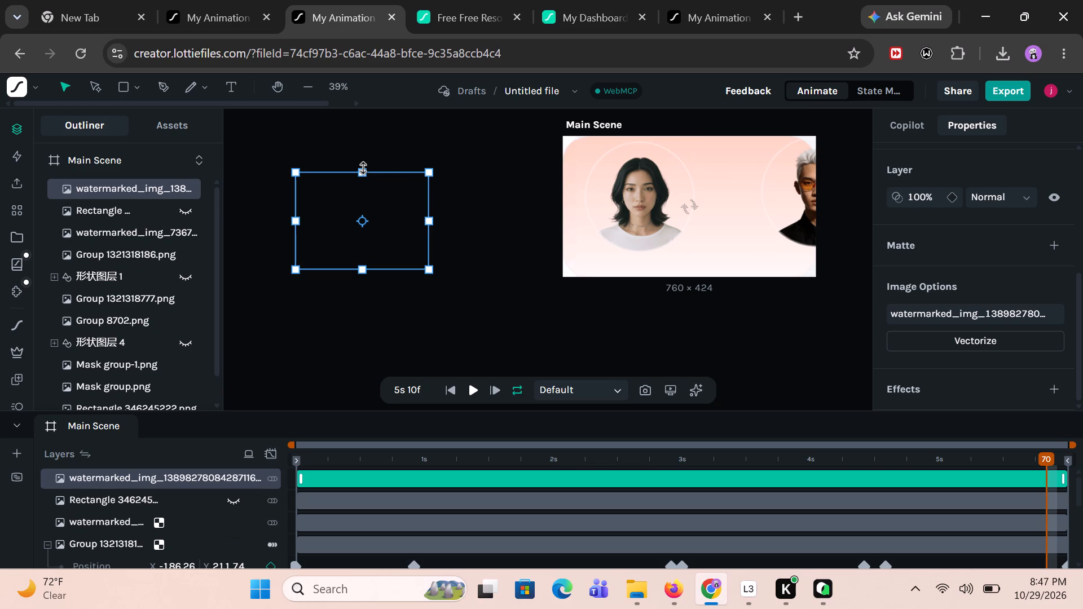
pyautogui.moveTo(363, 168); pyautogui.dragTo(363, 162)
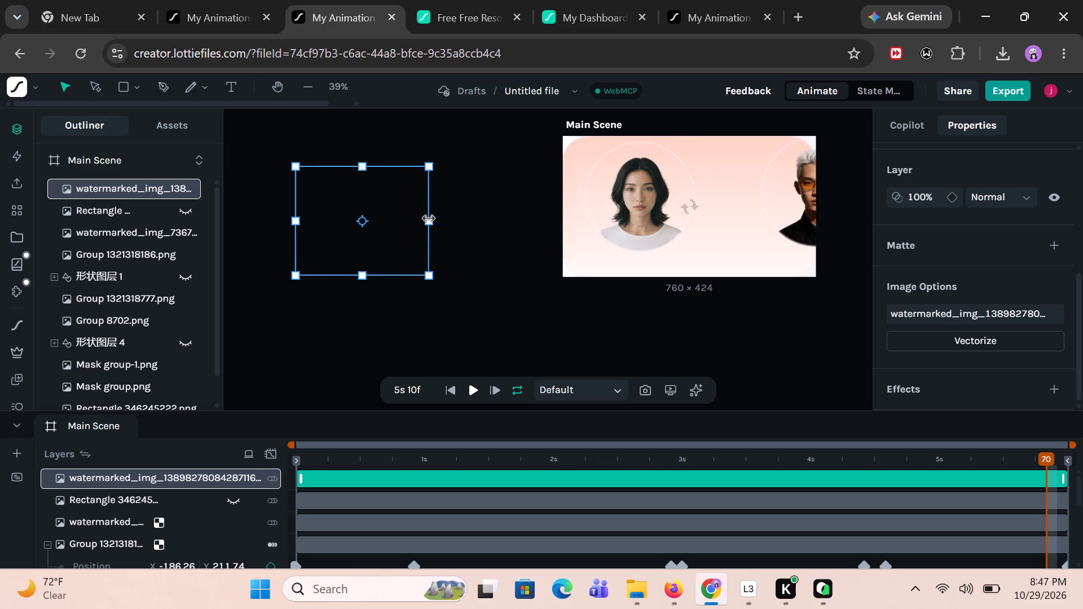
pyautogui.moveTo(429, 218); pyautogui.dragTo(412, 218)
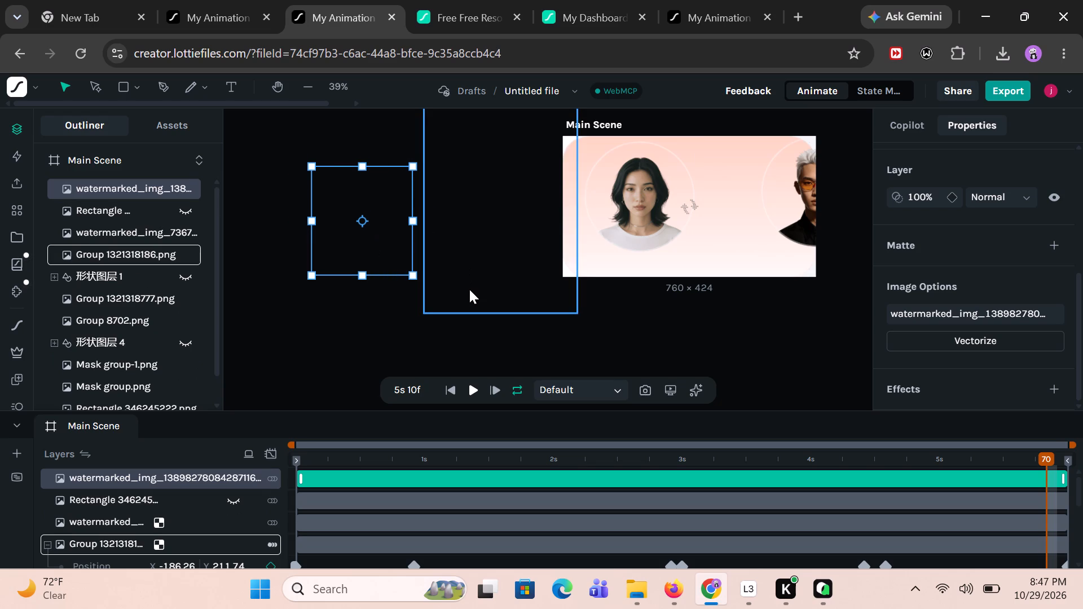
# Move the resized watermarked_img_13898… image from off the canvas into Main Scene, covering the dark-haired woman's circular portrait.
pyautogui.moveTo(360, 209); pyautogui.dragTo(460, 197)
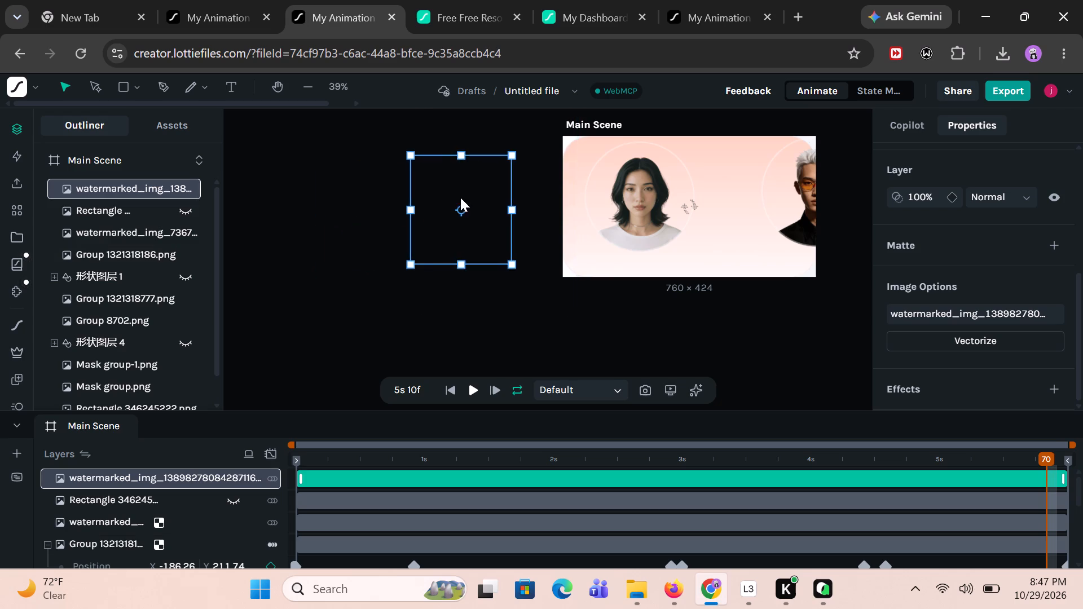
pyautogui.moveTo(460, 197); pyautogui.dragTo(641, 201)
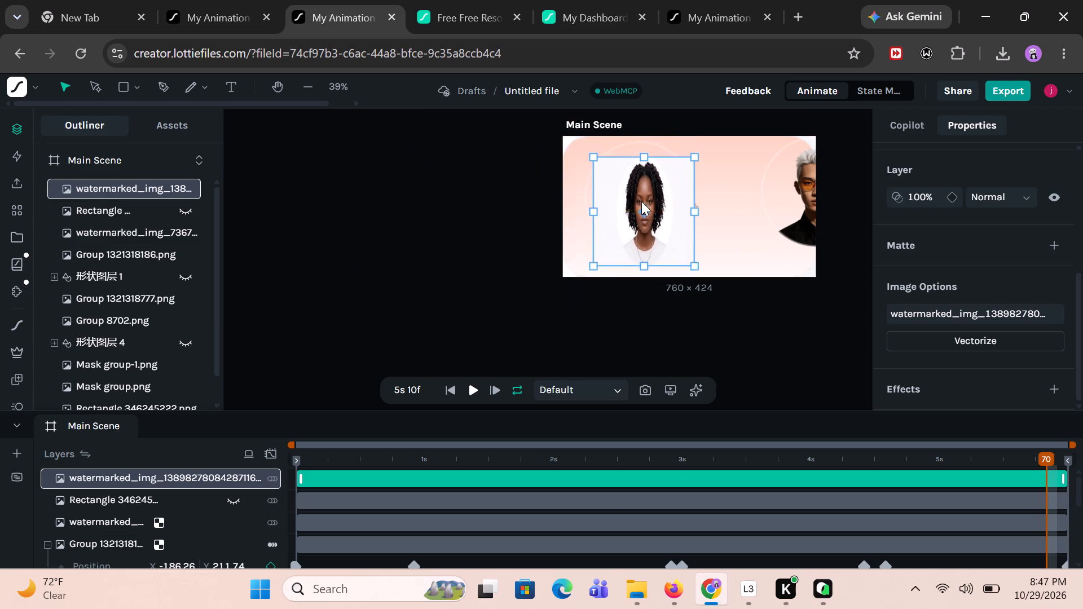
pyautogui.moveTo(641, 201); pyautogui.dragTo(639, 186)
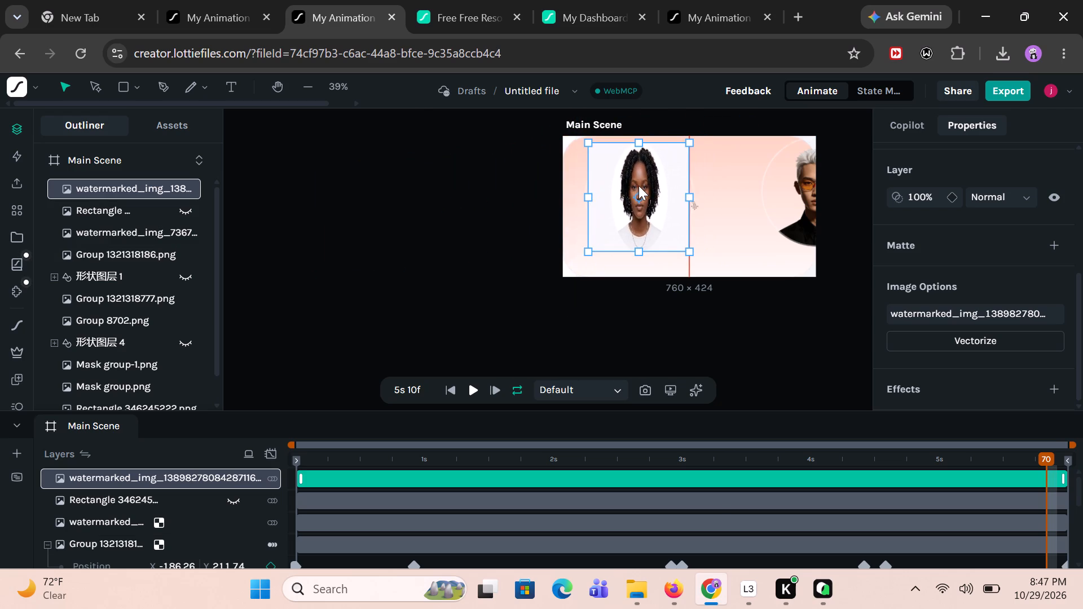
pyautogui.moveTo(639, 186); pyautogui.dragTo(637, 183)
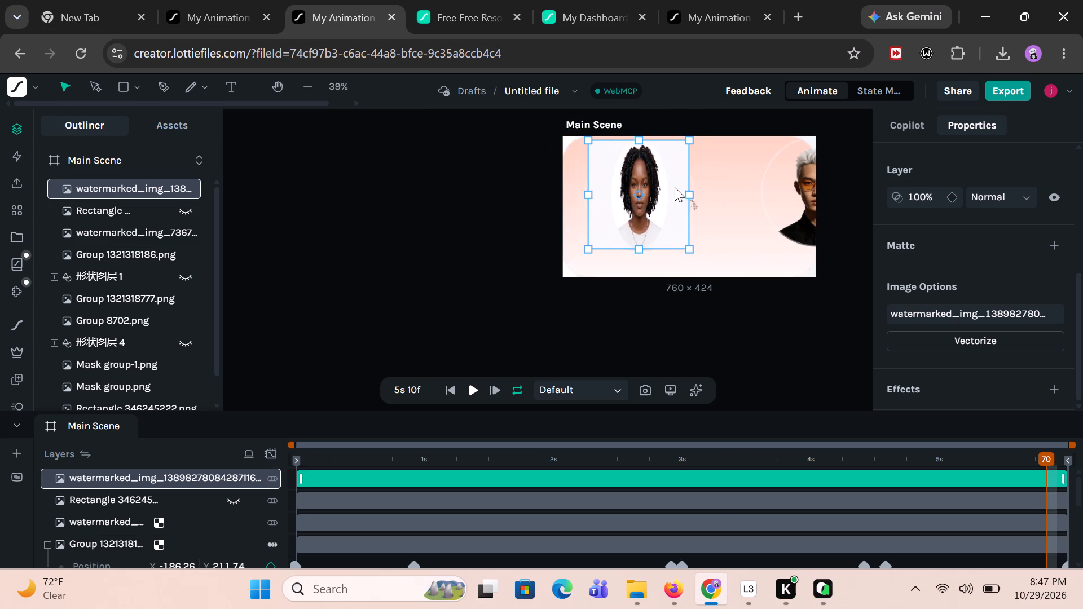
# Widen and heighten the watermarked_img_13898… image so that it extends beyond the circular portrait frame beneath it.
pyautogui.moveTo(689, 193); pyautogui.dragTo(699, 195)
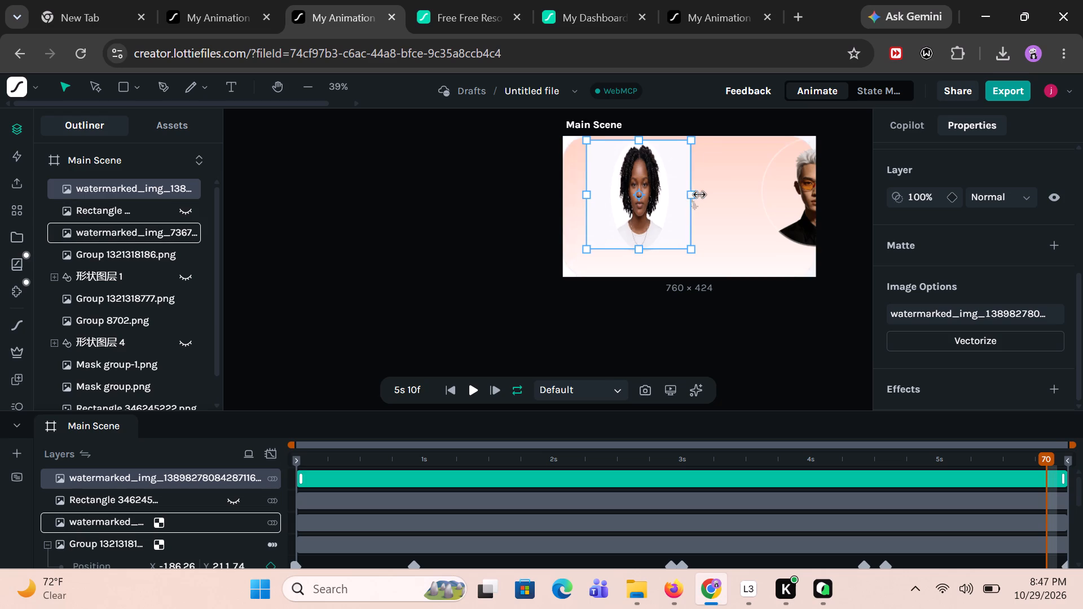
pyautogui.moveTo(699, 195); pyautogui.dragTo(708, 196)
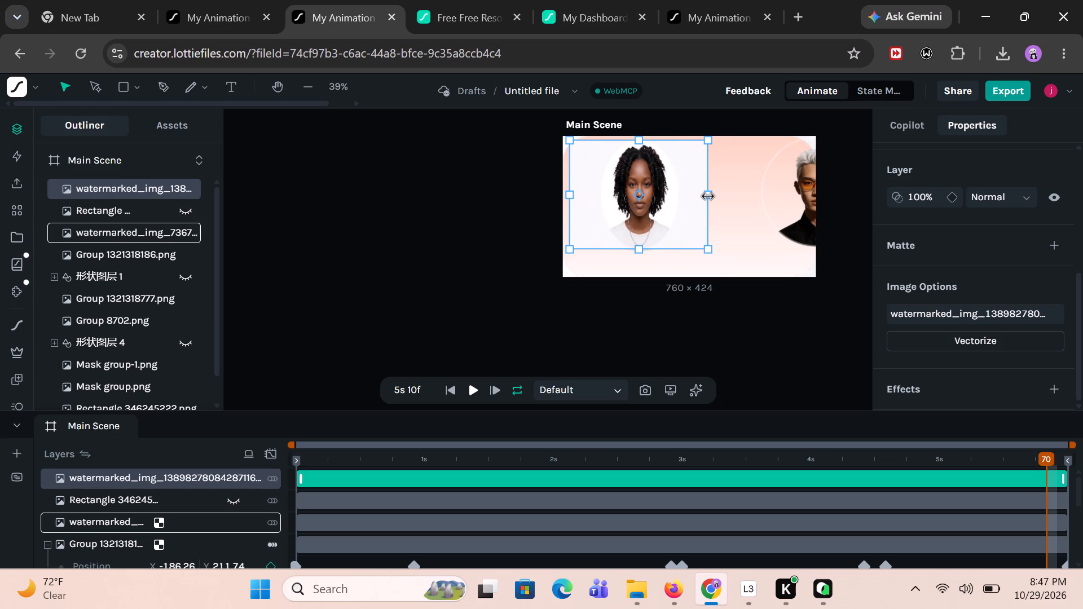
pyautogui.moveTo(708, 196); pyautogui.dragTo(702, 198)
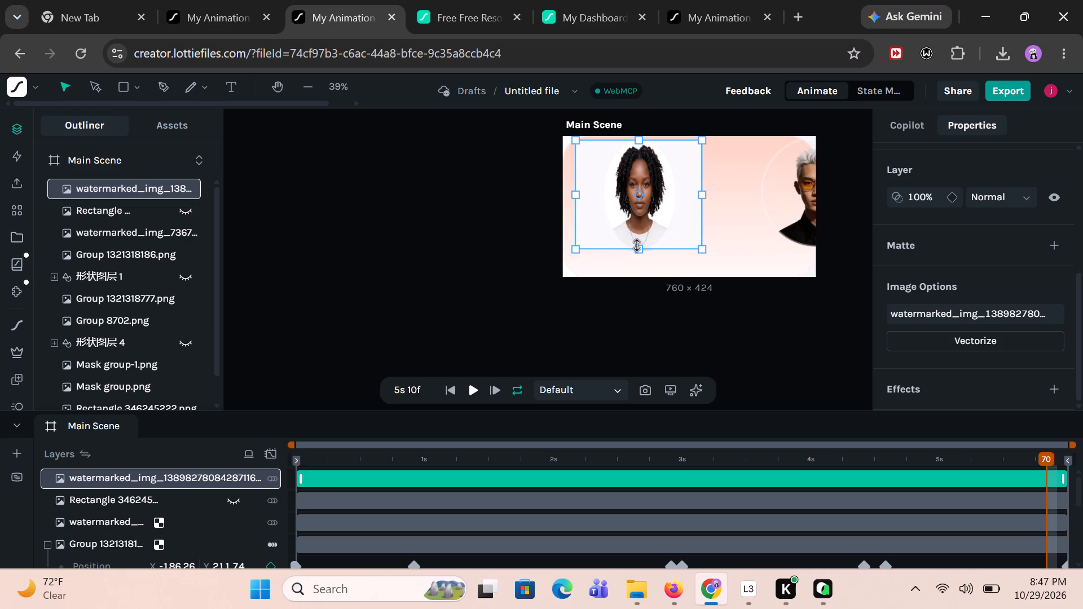
pyautogui.moveTo(638, 245); pyautogui.dragTo(640, 253)
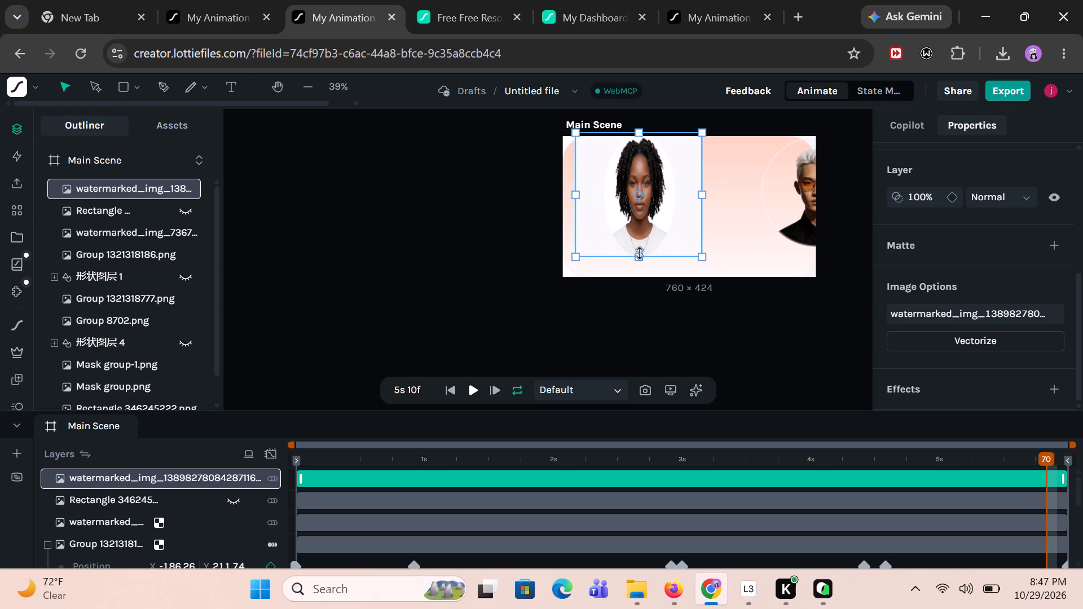
pyautogui.moveTo(702, 191); pyautogui.dragTo(709, 191)
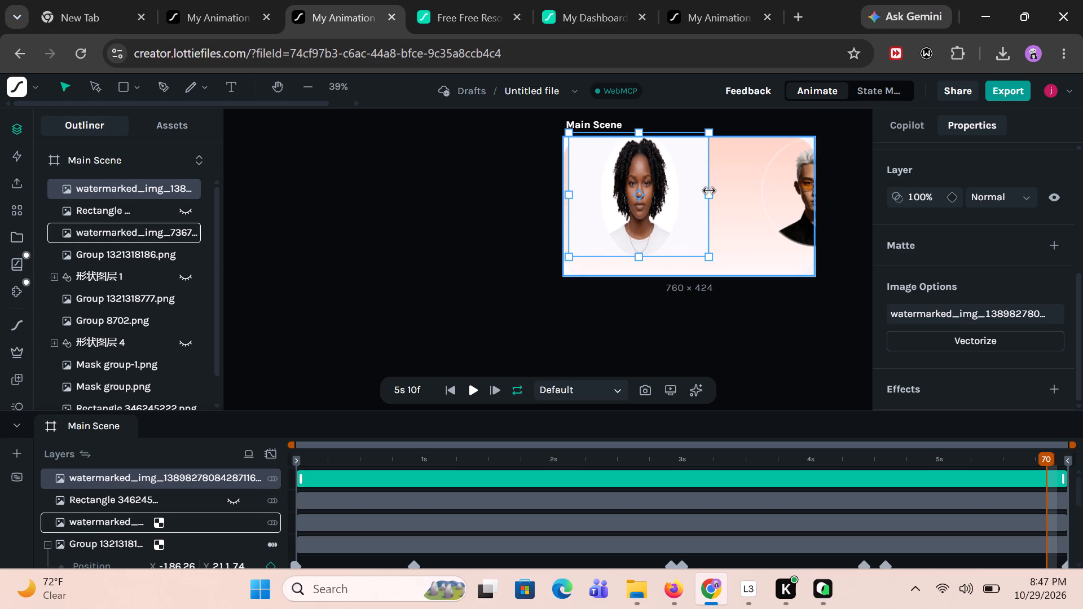
# Reposition the watermarked_img_13898… image over the circular portrait, centering it vertically in Main Scene.
pyautogui.moveTo(638, 200); pyautogui.dragTo(632, 208)
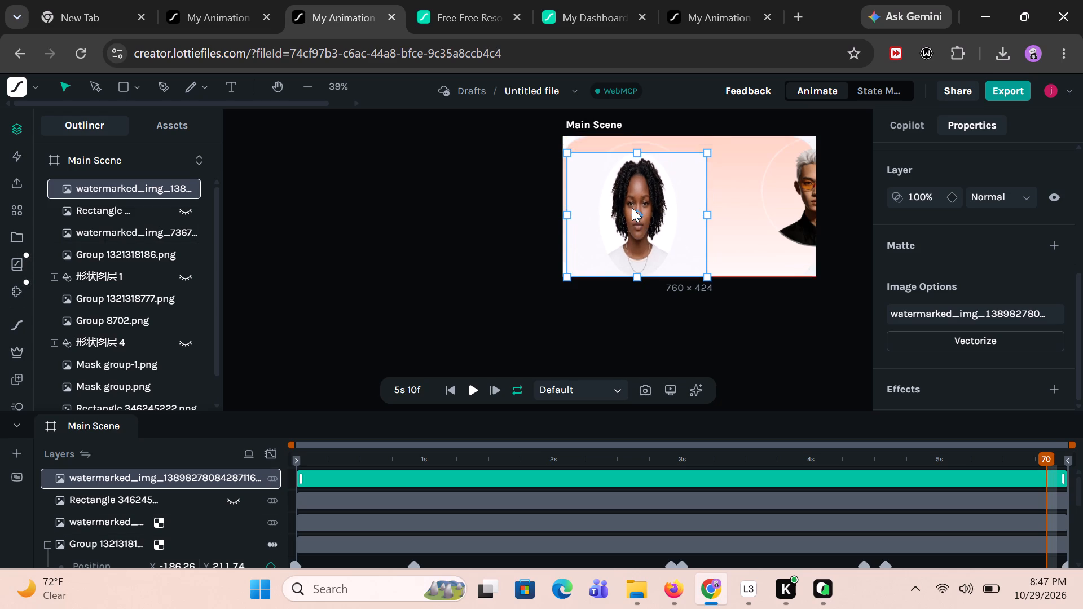
pyautogui.moveTo(632, 208); pyautogui.dragTo(632, 204)
pyautogui.moveTo(636, 207); pyautogui.dragTo(646, 210)
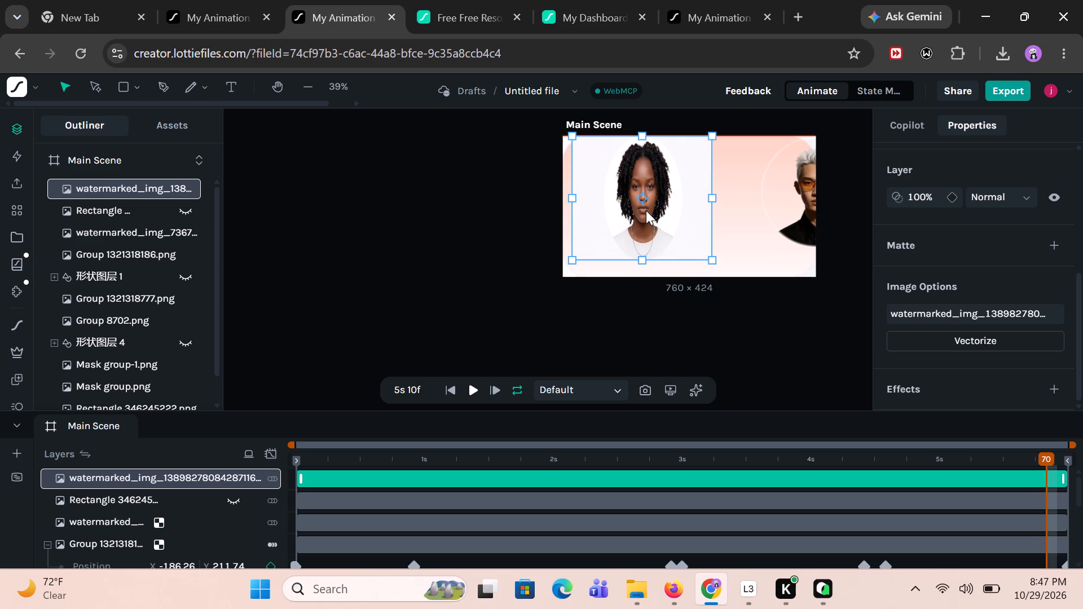
pyautogui.moveTo(646, 210); pyautogui.dragTo(645, 210)
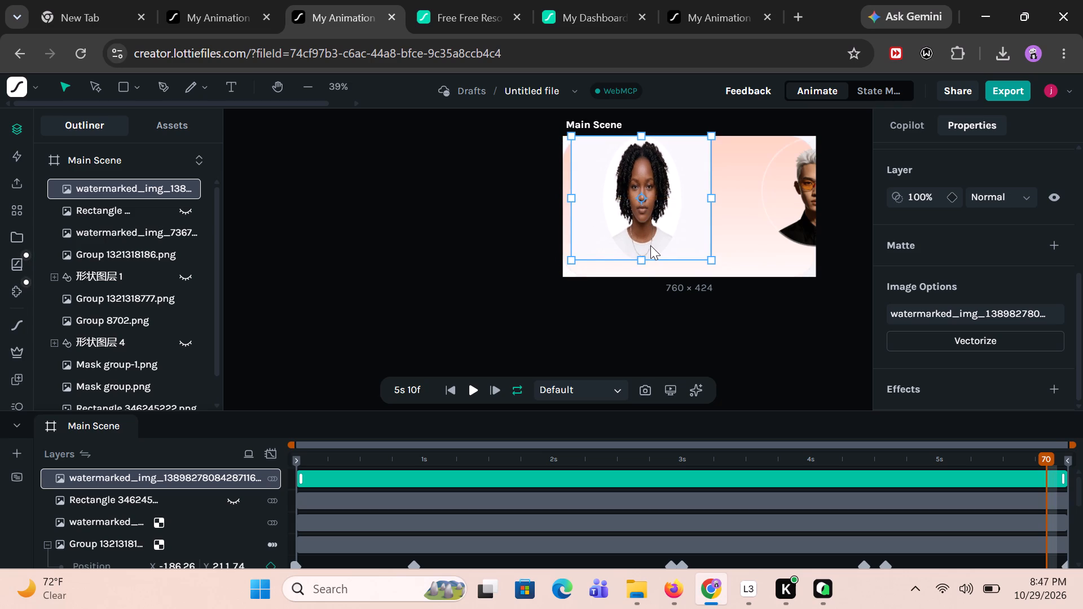
pyautogui.moveTo(639, 255); pyautogui.dragTo(639, 262)
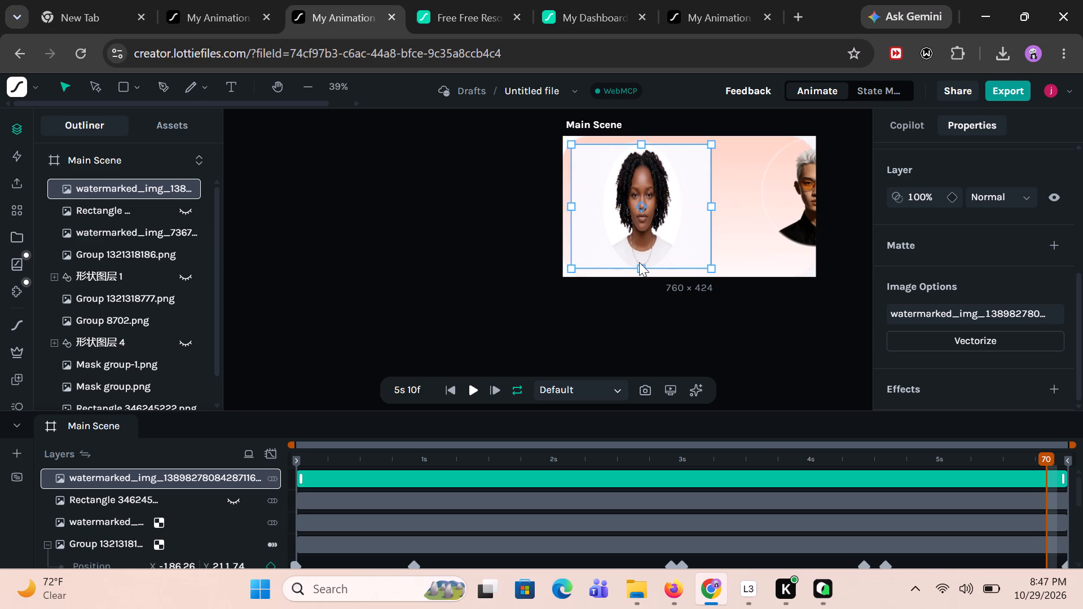
# Stretch the watermarked_img_13898… image to the scene's full height, align it with the scene's left edge, and widen it slightly past that edge.
pyautogui.moveTo(639, 142); pyautogui.dragTo(639, 134)
pyautogui.moveTo(654, 187); pyautogui.dragTo(630, 187)
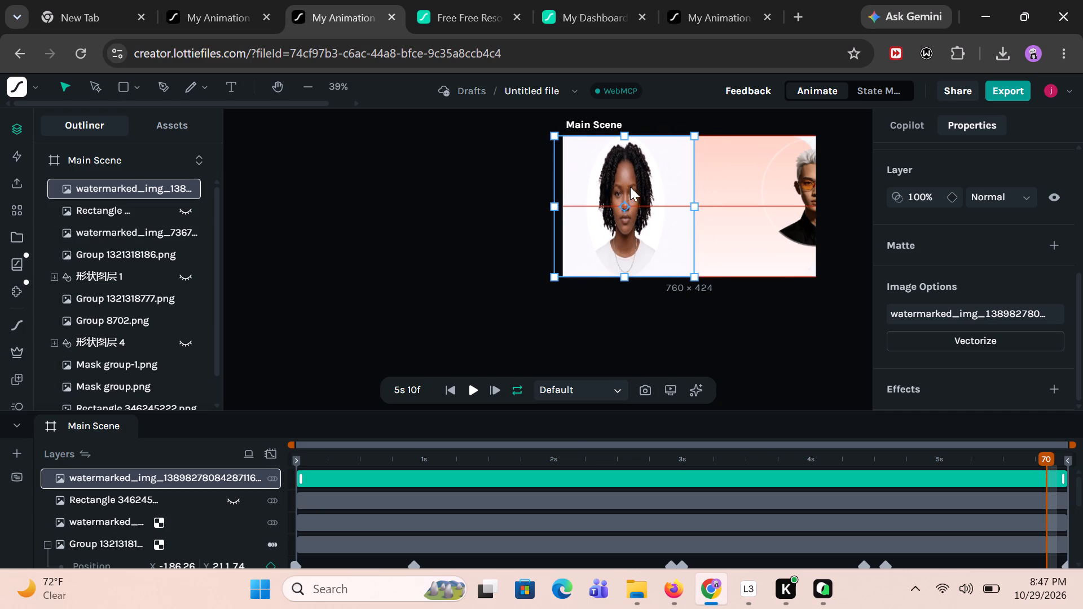
pyautogui.moveTo(630, 187); pyautogui.dragTo(642, 185)
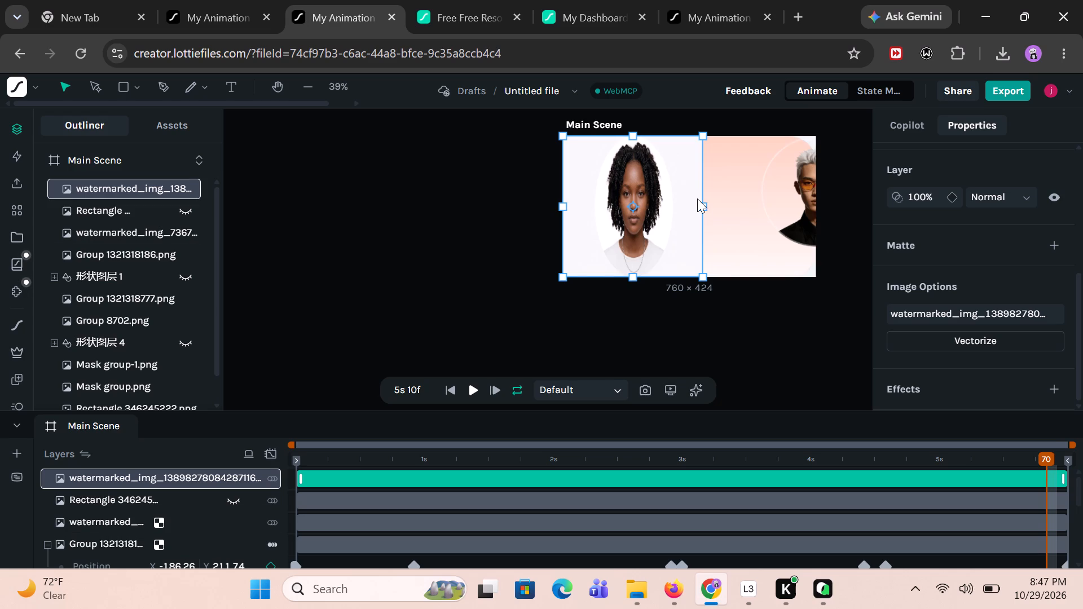
pyautogui.moveTo(705, 205); pyautogui.dragTo(718, 205)
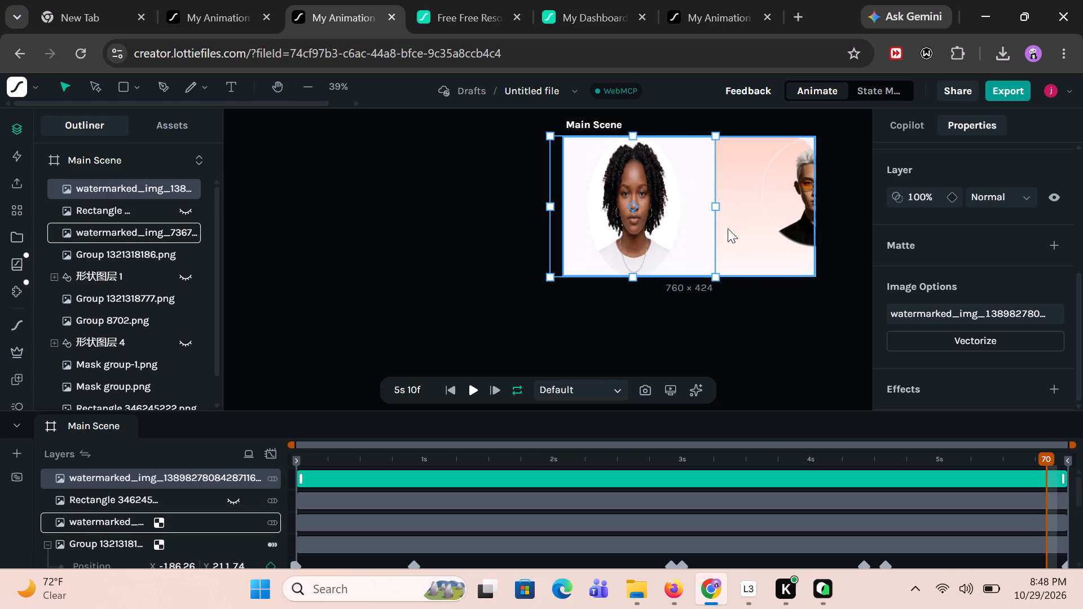
# Replay the animation to check the enlarged portrait against the moving layers, and pause at 2s 8f.
pyautogui.click(685, 326)
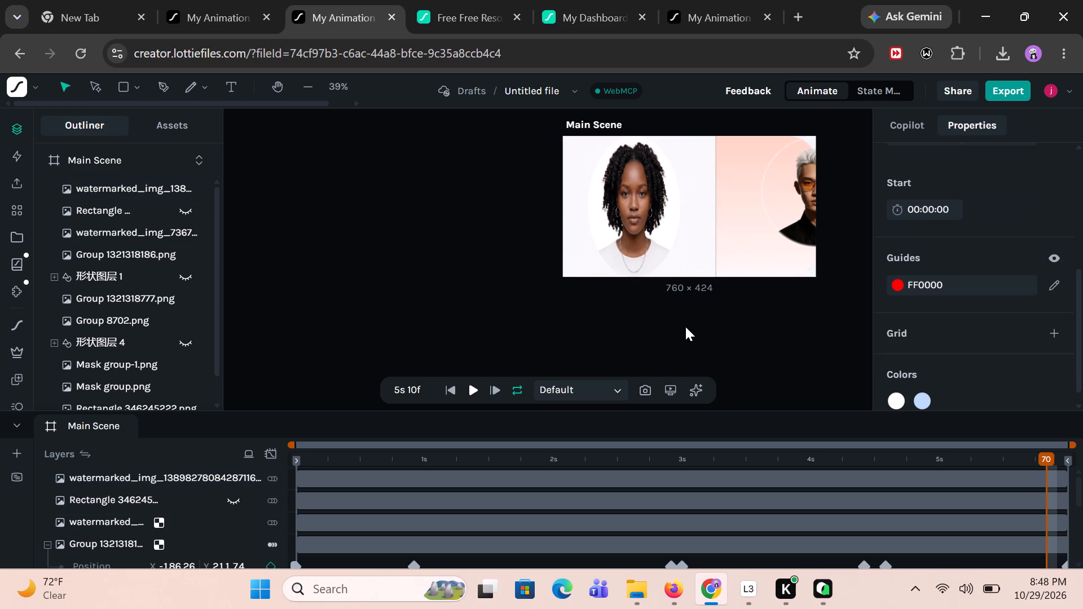
pyautogui.click(474, 394)
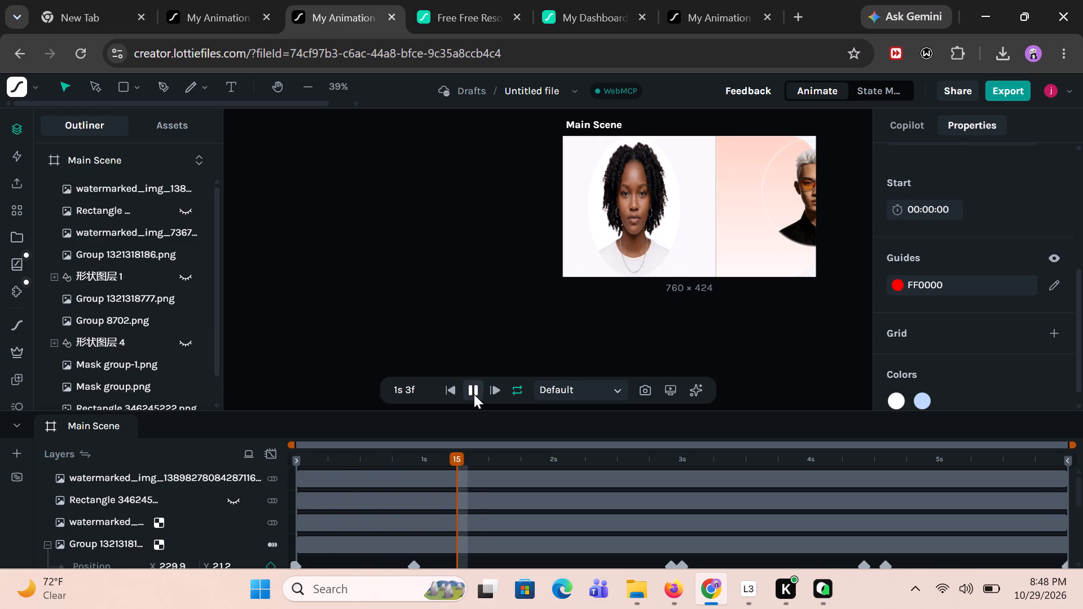
pyautogui.scroll(-4, 964, 316)
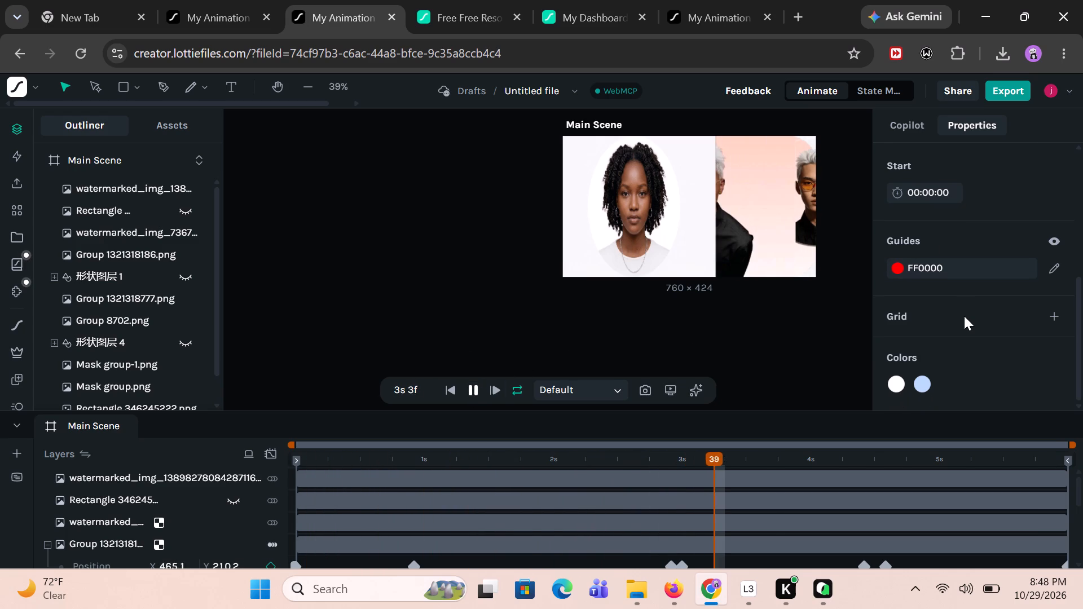
pyautogui.scroll(3, 967, 292)
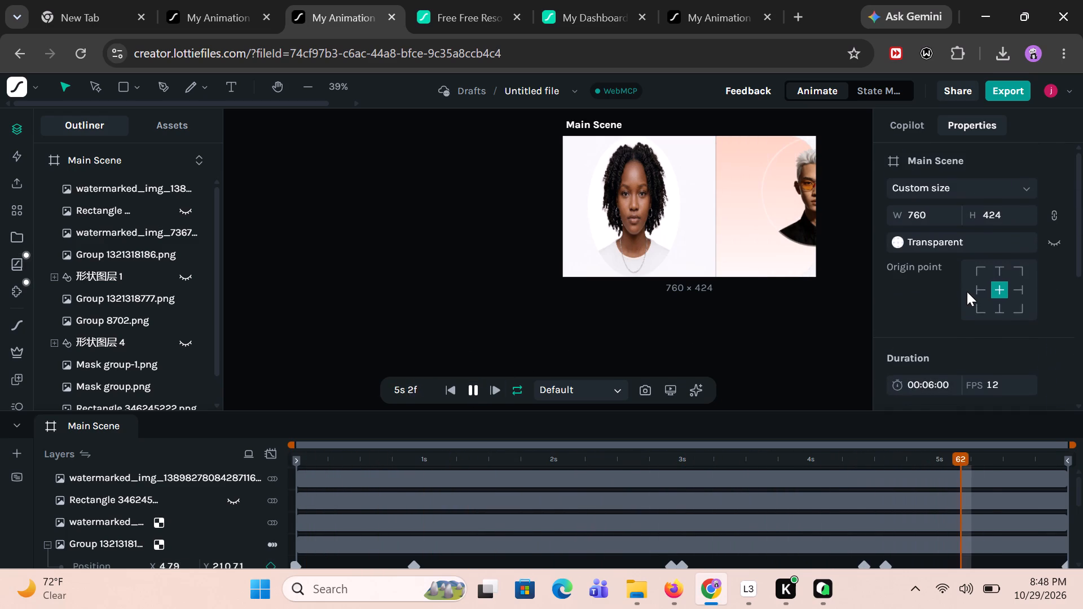
pyautogui.scroll(2, 967, 292)
pyautogui.scroll(-4, 967, 292)
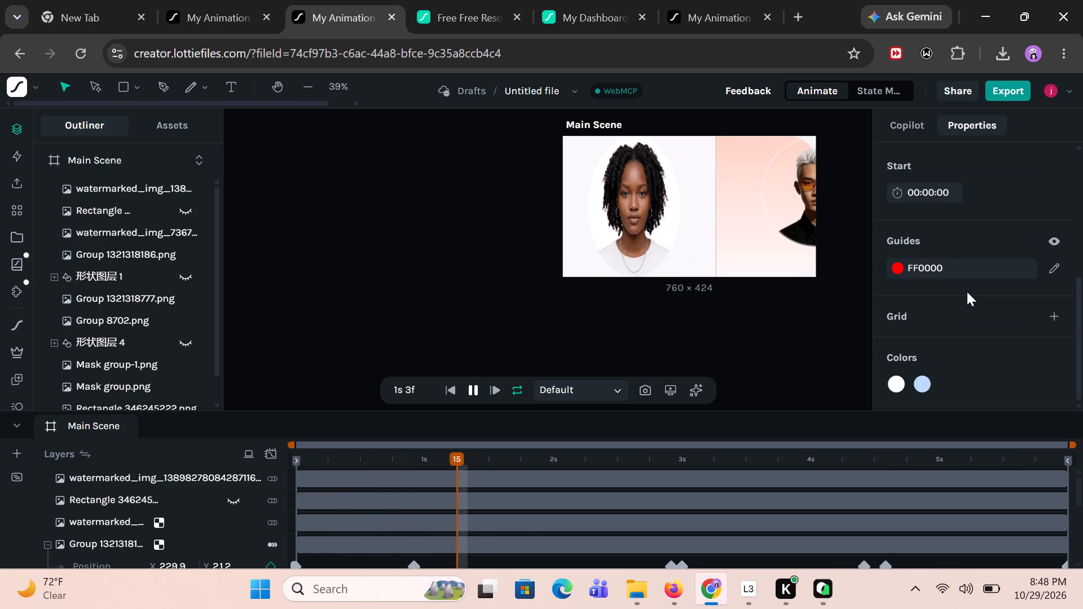
pyautogui.click(679, 204)
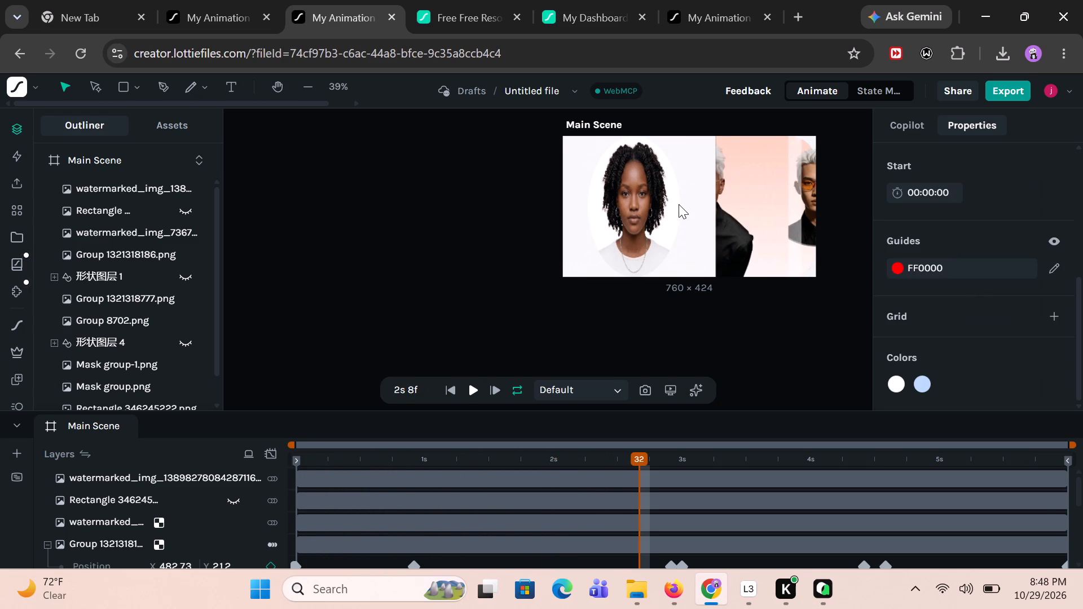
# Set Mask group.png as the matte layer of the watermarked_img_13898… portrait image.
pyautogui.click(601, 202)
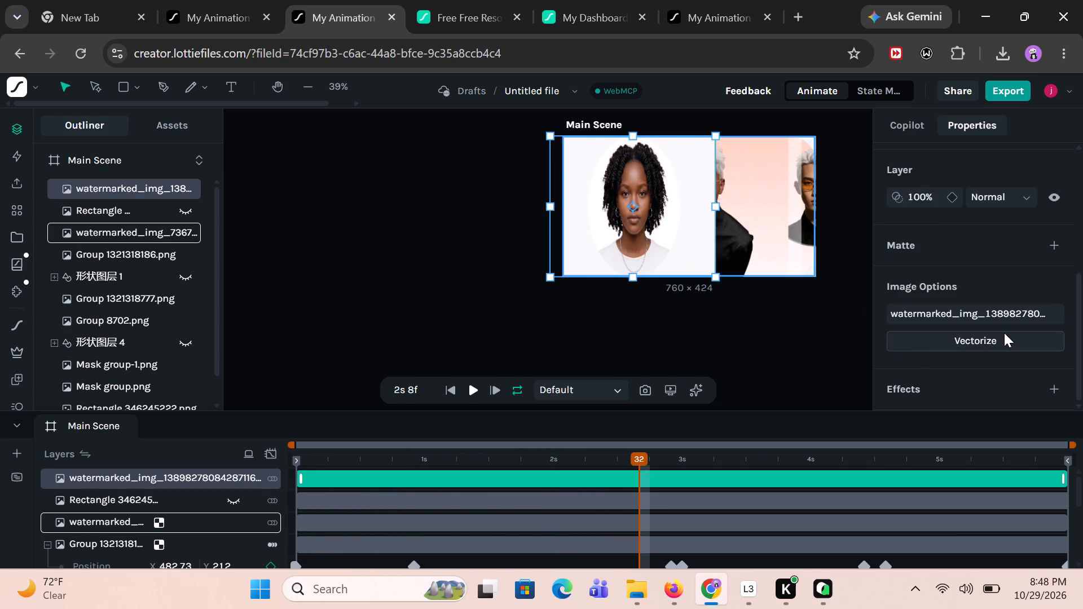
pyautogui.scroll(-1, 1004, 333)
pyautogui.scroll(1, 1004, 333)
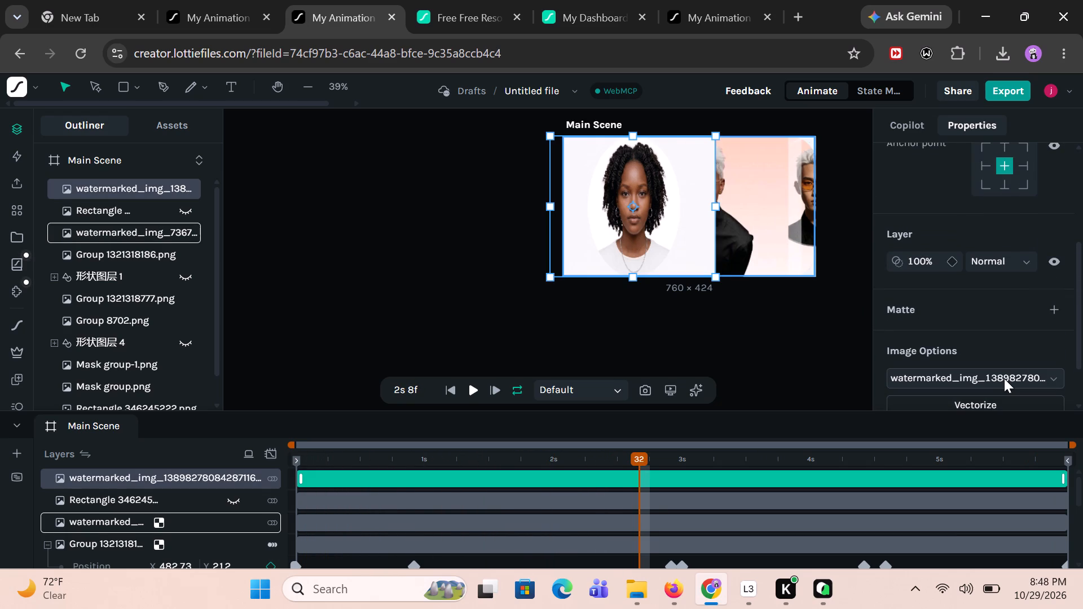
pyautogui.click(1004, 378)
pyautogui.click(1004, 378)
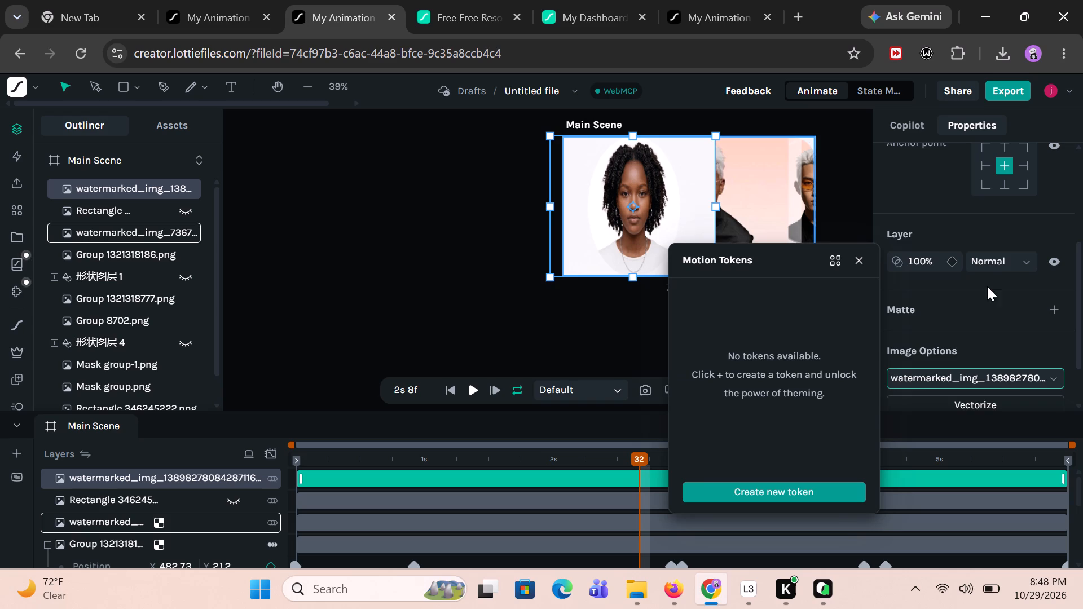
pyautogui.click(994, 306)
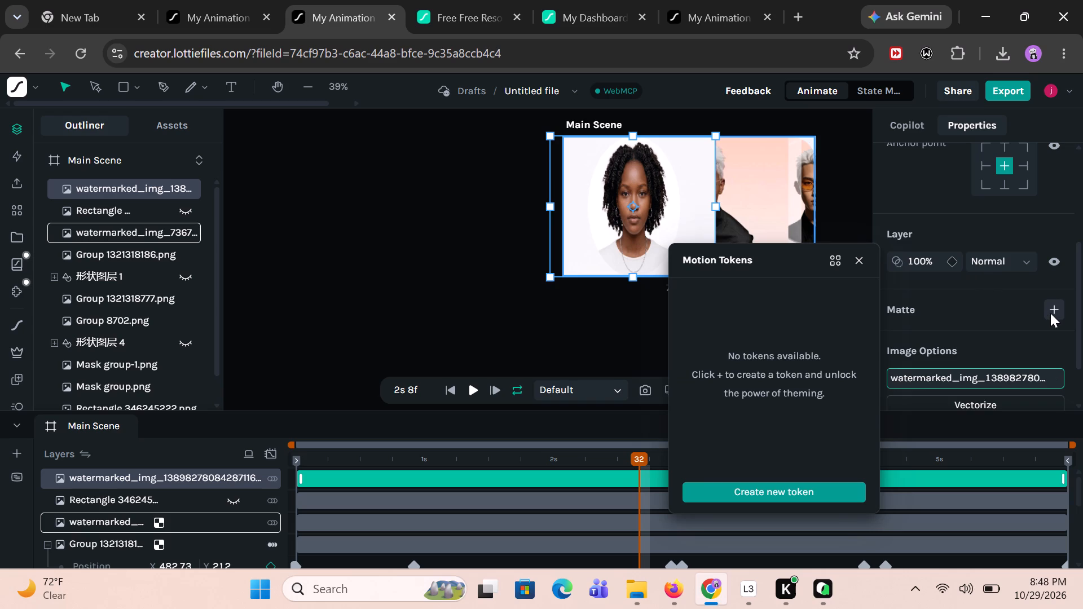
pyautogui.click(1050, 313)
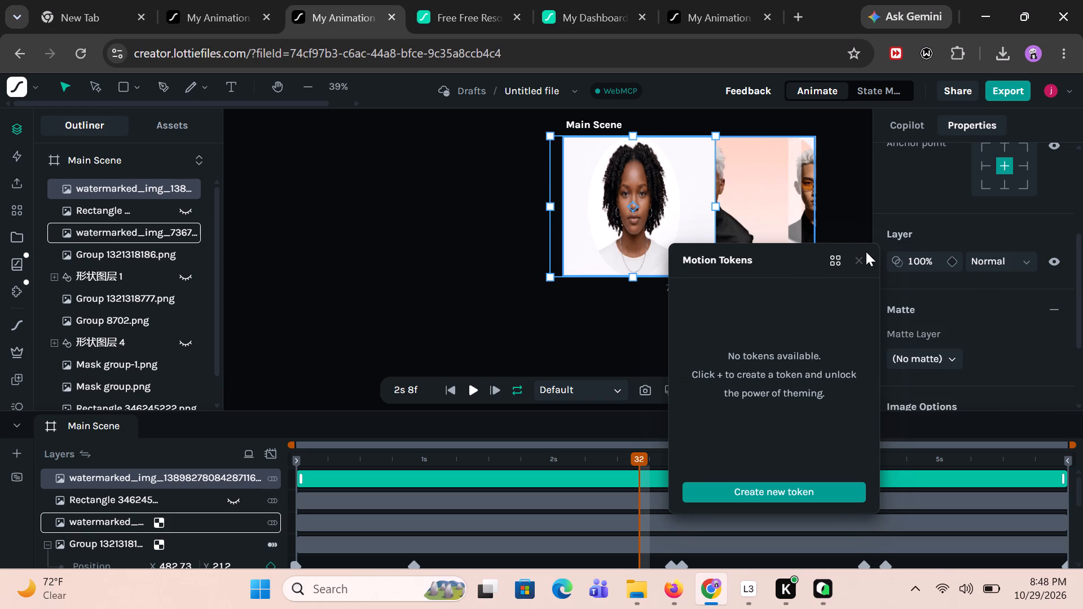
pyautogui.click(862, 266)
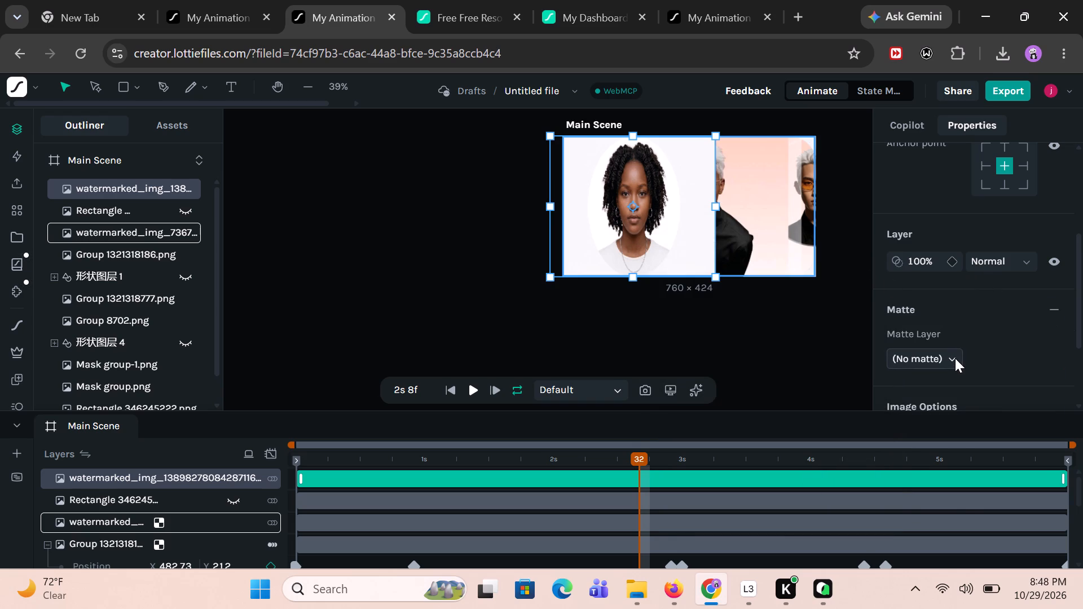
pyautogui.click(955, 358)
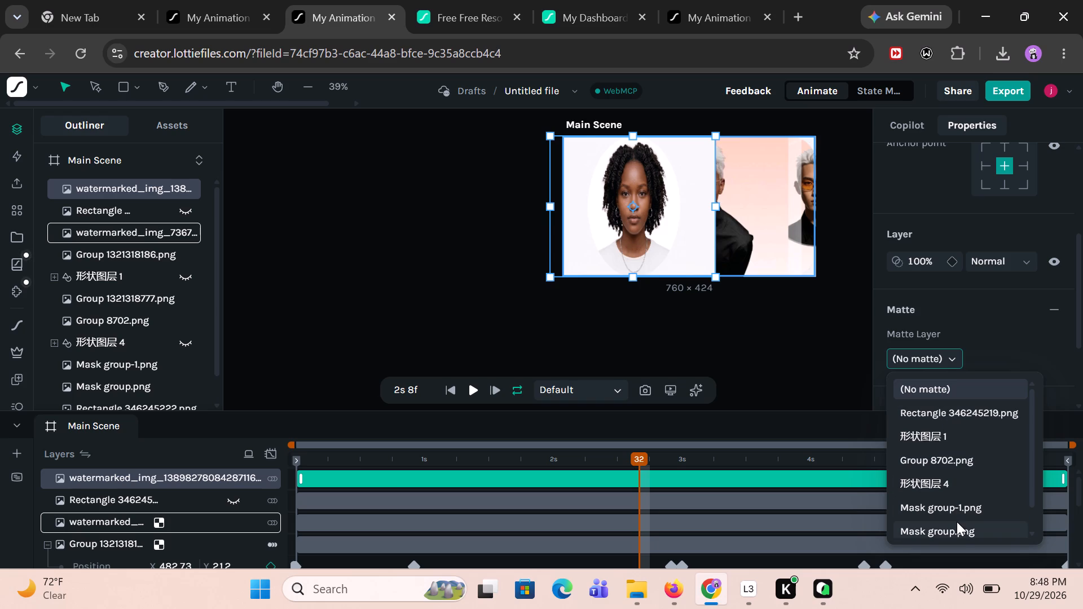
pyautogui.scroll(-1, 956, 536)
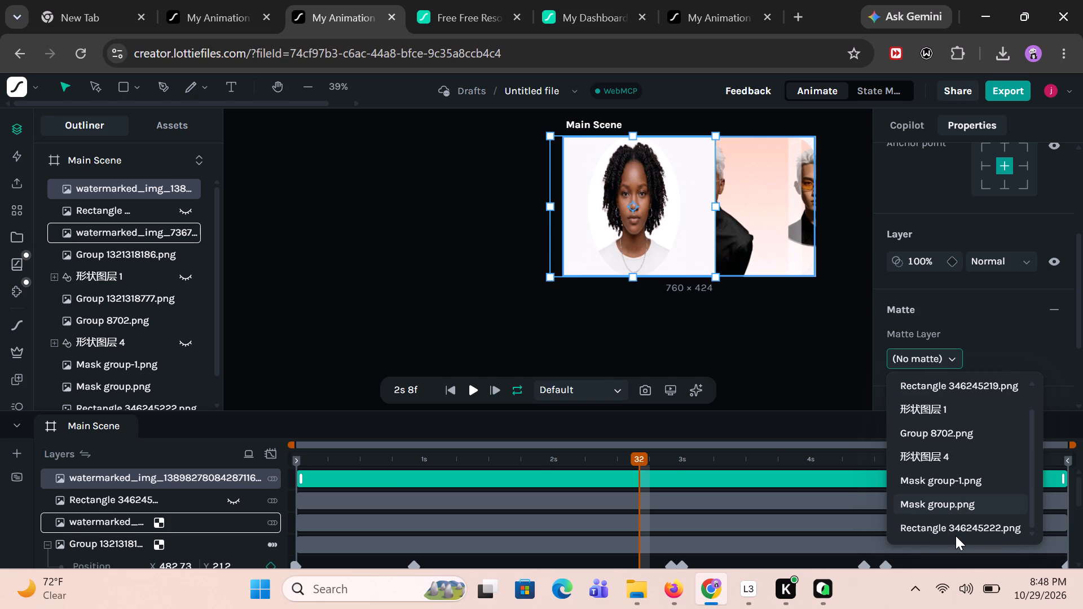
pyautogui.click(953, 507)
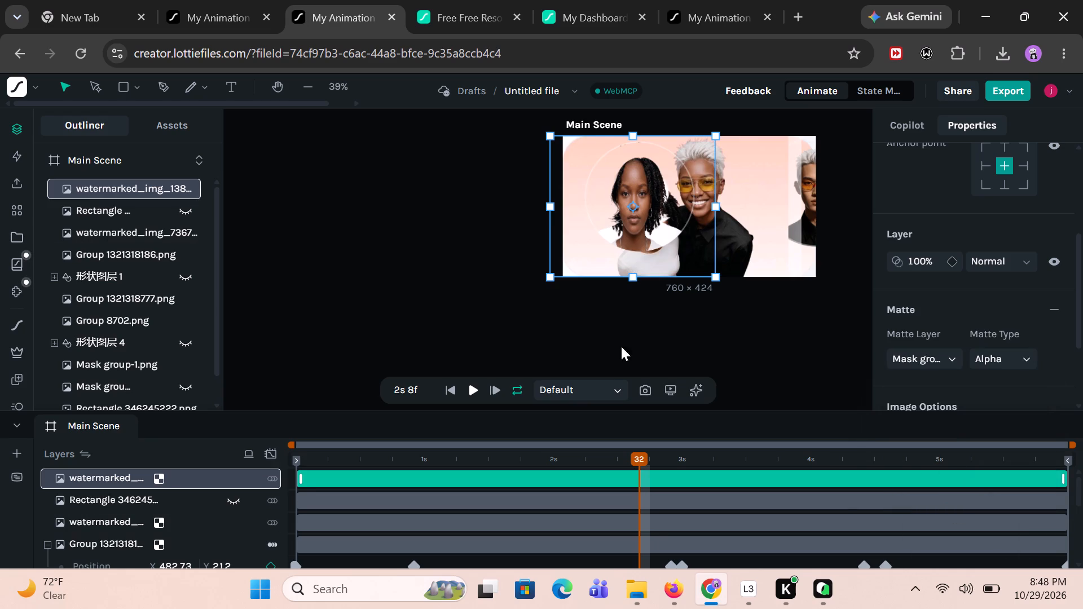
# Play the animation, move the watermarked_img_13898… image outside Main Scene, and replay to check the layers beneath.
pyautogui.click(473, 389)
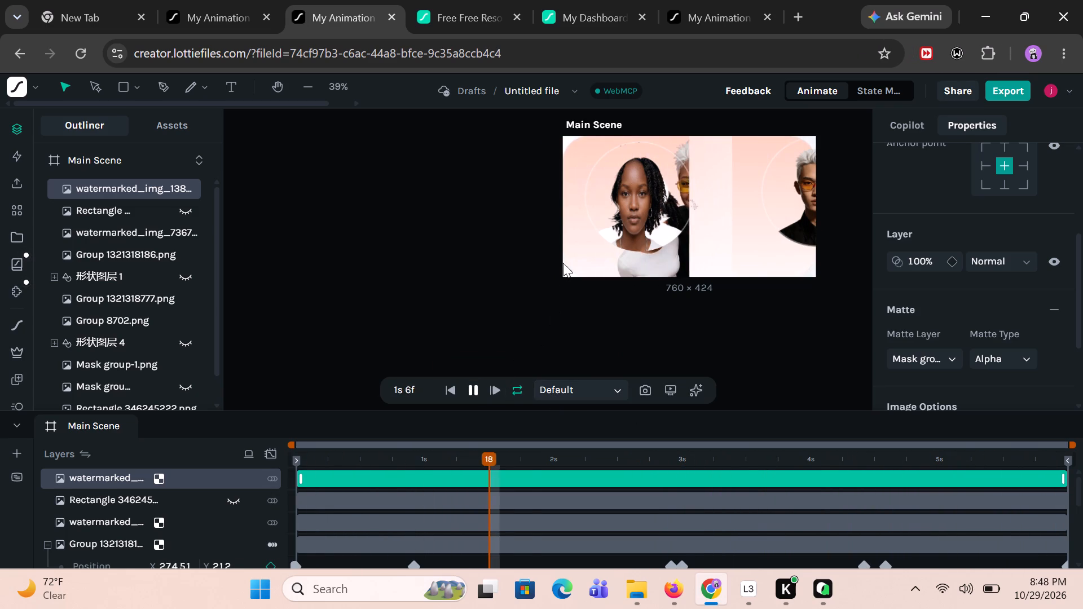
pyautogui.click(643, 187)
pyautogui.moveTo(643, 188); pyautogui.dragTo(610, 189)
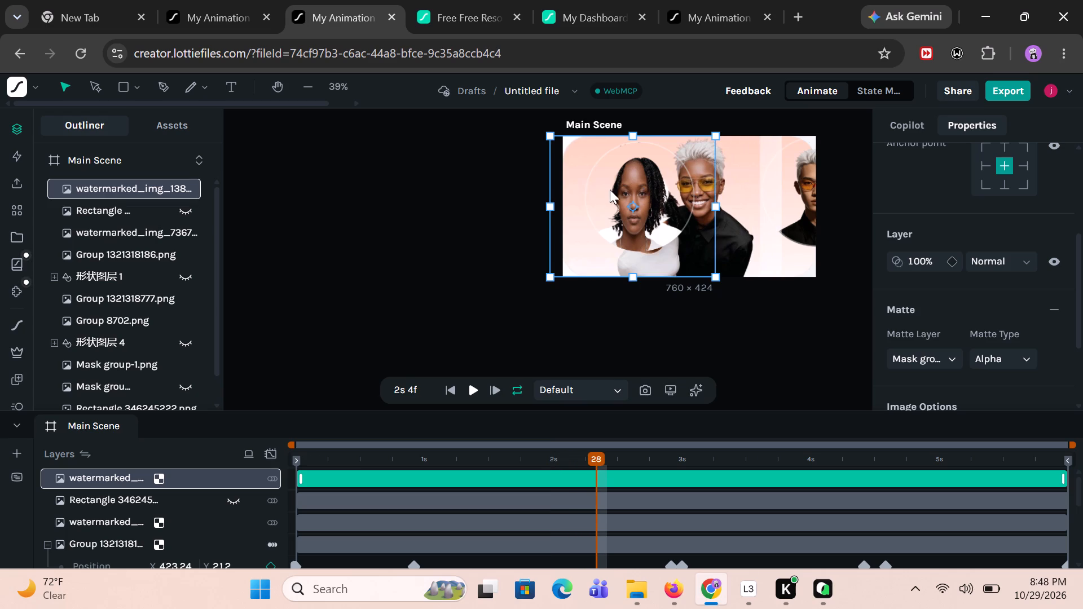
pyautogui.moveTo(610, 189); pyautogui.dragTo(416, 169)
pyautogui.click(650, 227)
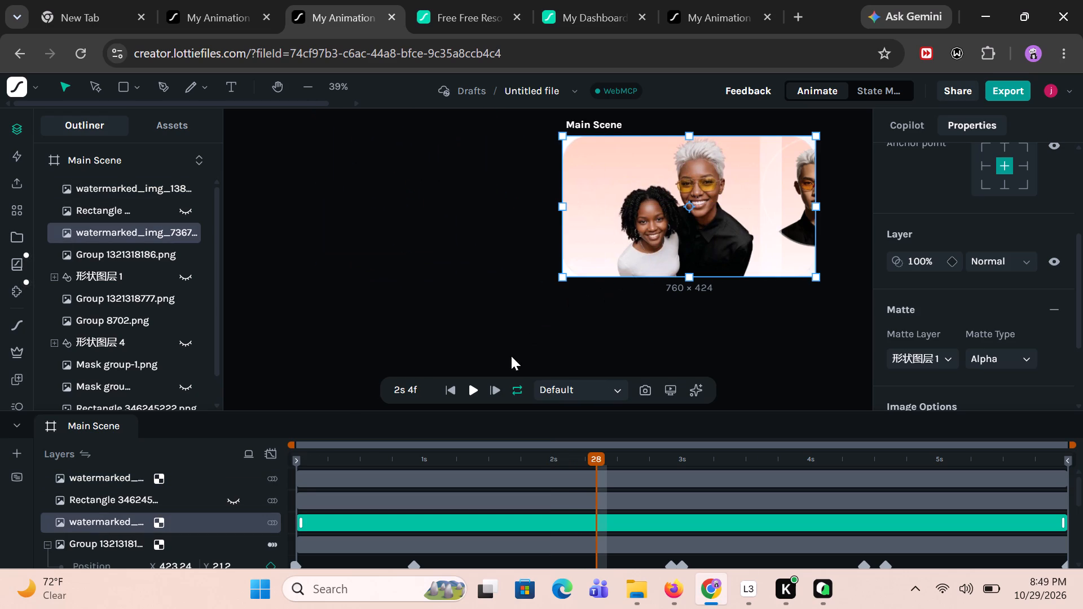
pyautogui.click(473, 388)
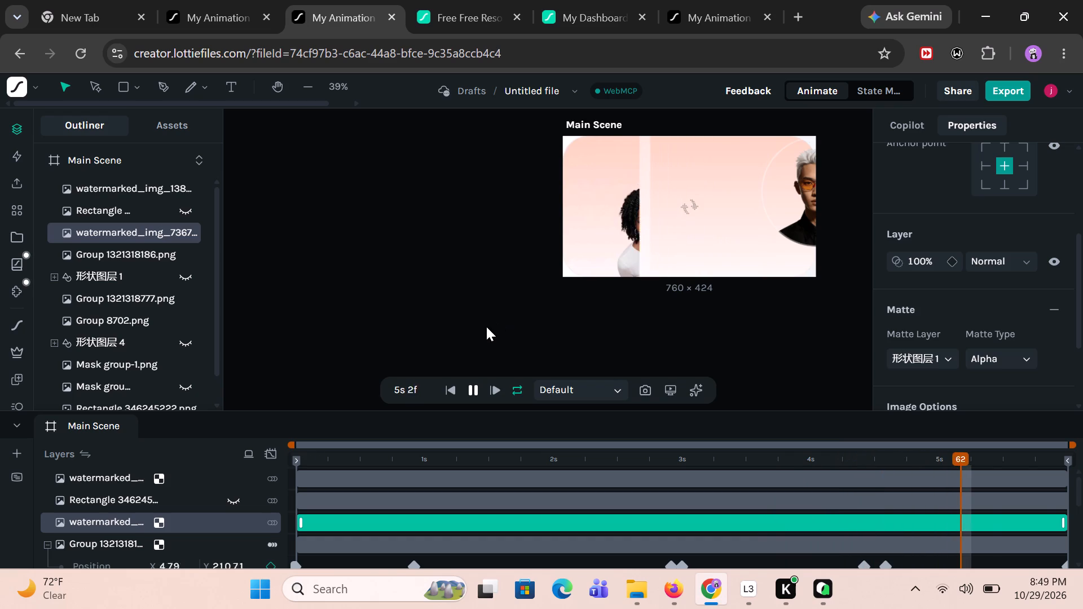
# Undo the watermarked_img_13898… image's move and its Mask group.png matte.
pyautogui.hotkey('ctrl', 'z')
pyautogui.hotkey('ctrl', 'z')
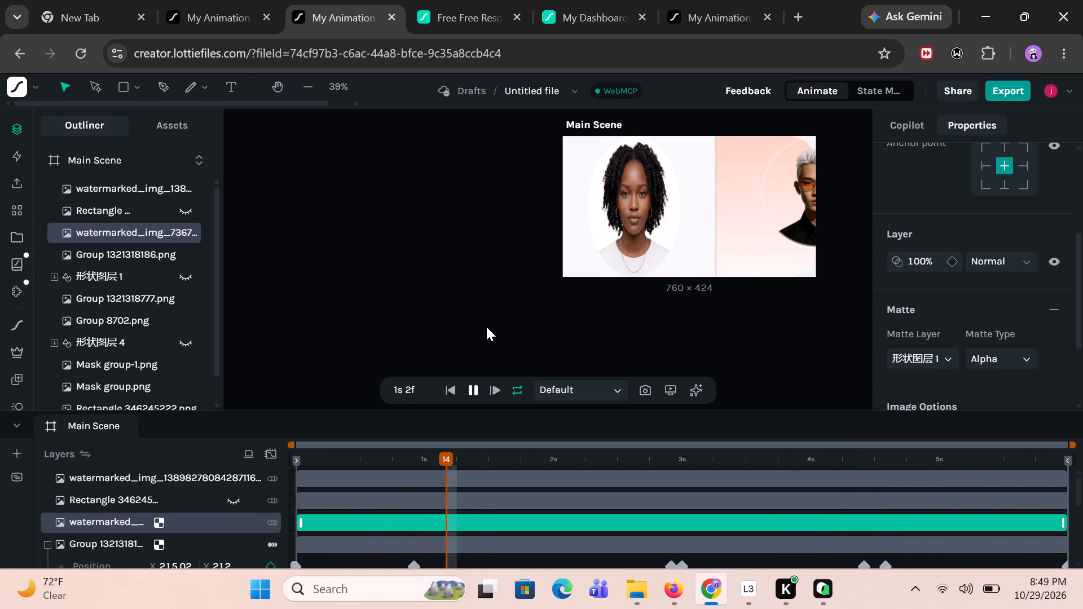
# Undo the widening of the watermarked_img_13898… image past the scene's left edge.
pyautogui.hotkey('ctrl', 'z')
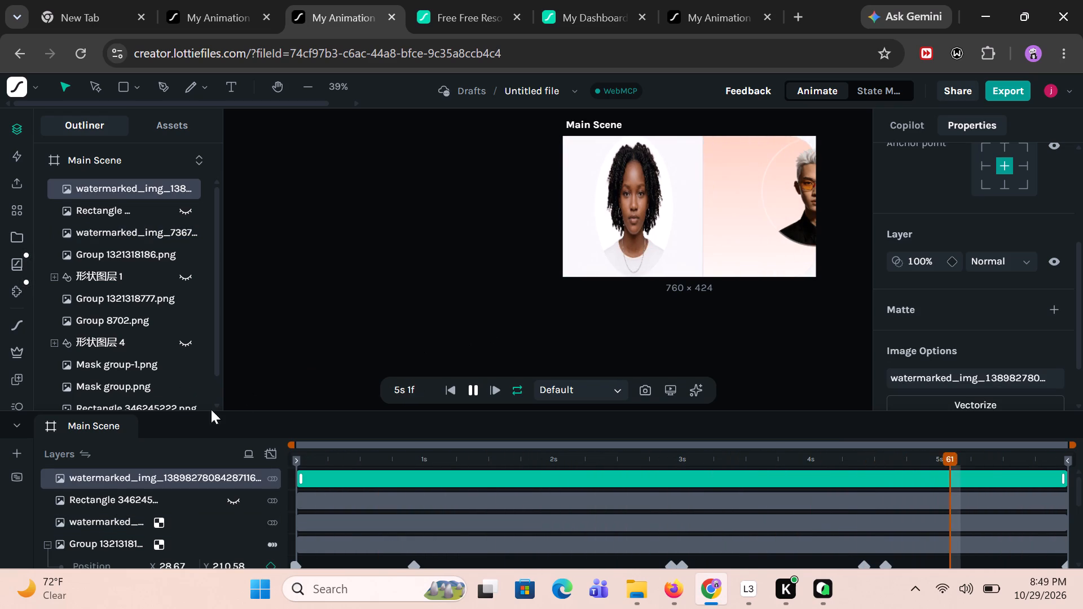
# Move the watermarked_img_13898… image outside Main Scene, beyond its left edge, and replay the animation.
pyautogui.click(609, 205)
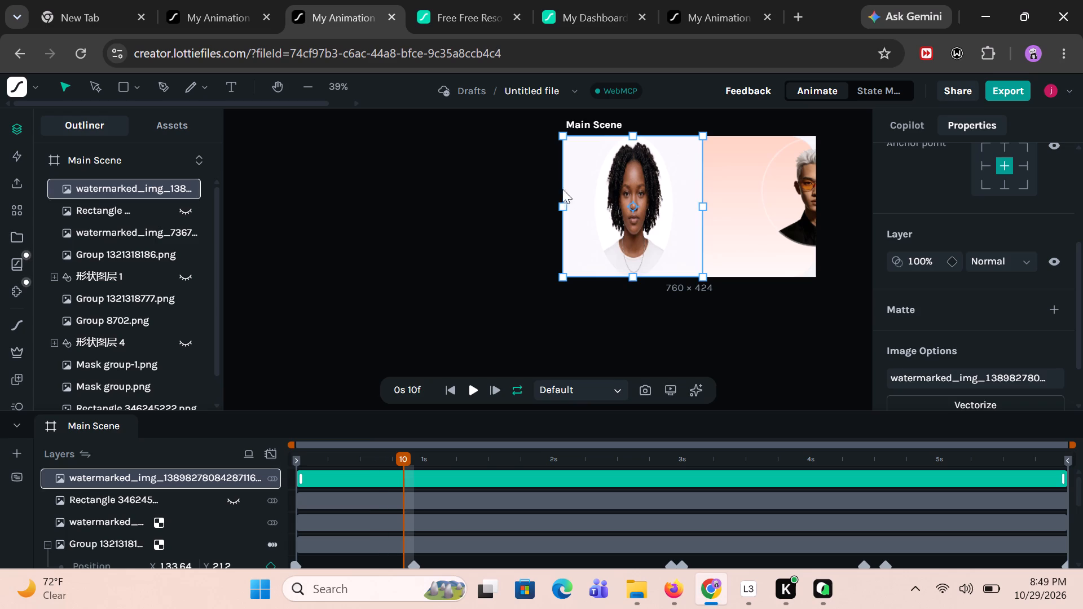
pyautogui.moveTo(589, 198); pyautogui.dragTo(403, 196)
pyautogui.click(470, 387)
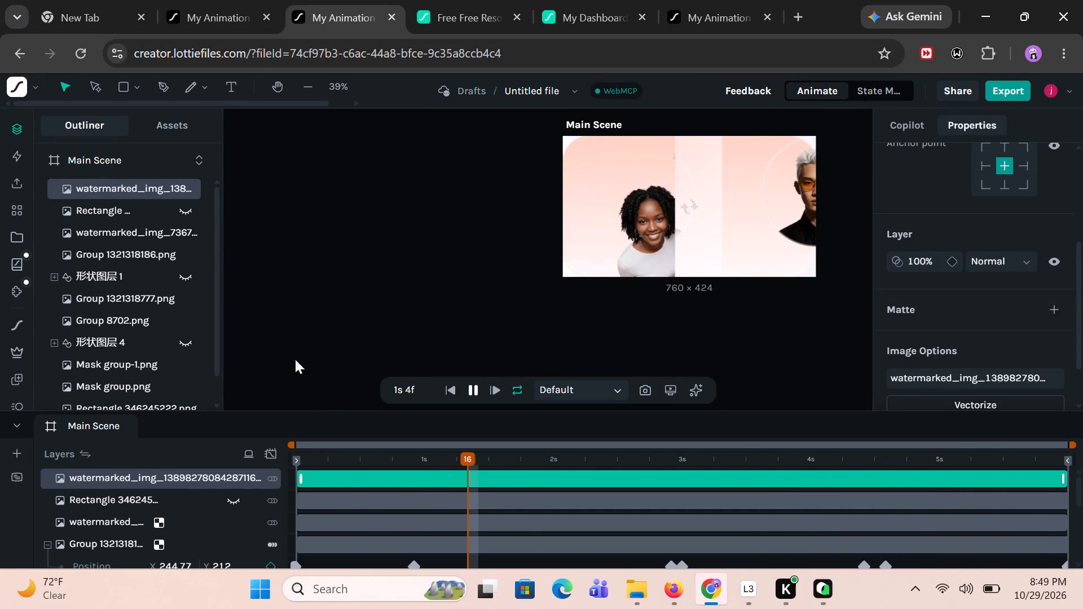
# Examine the Mask group.png and Mask group-1.png layers to identify which portrait each holds, pausing playback at 3s 4f.
pyautogui.scroll(-2, 106, 338)
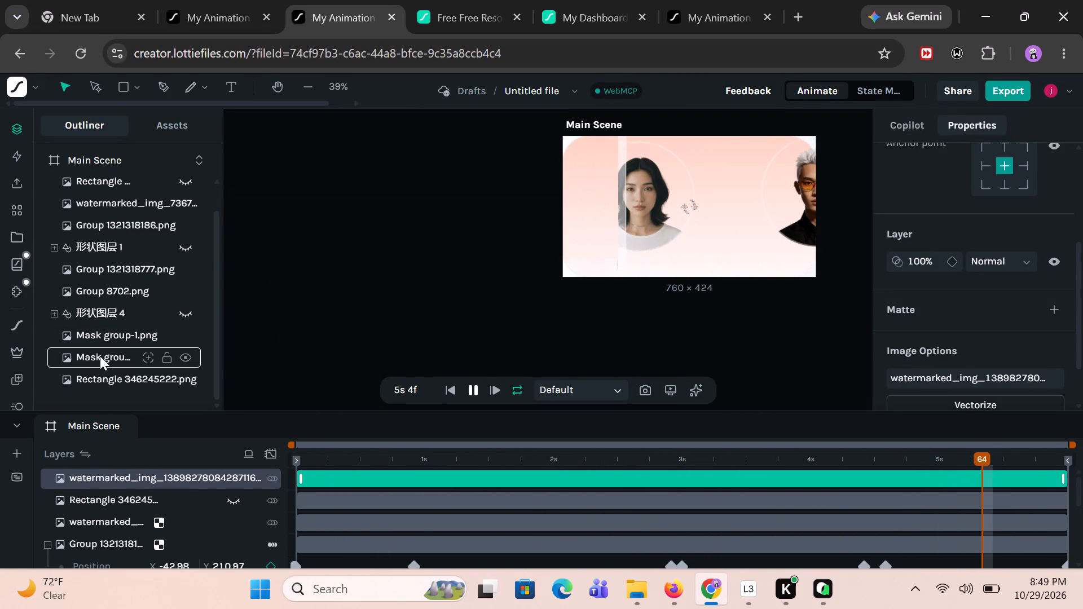
pyautogui.click(101, 356)
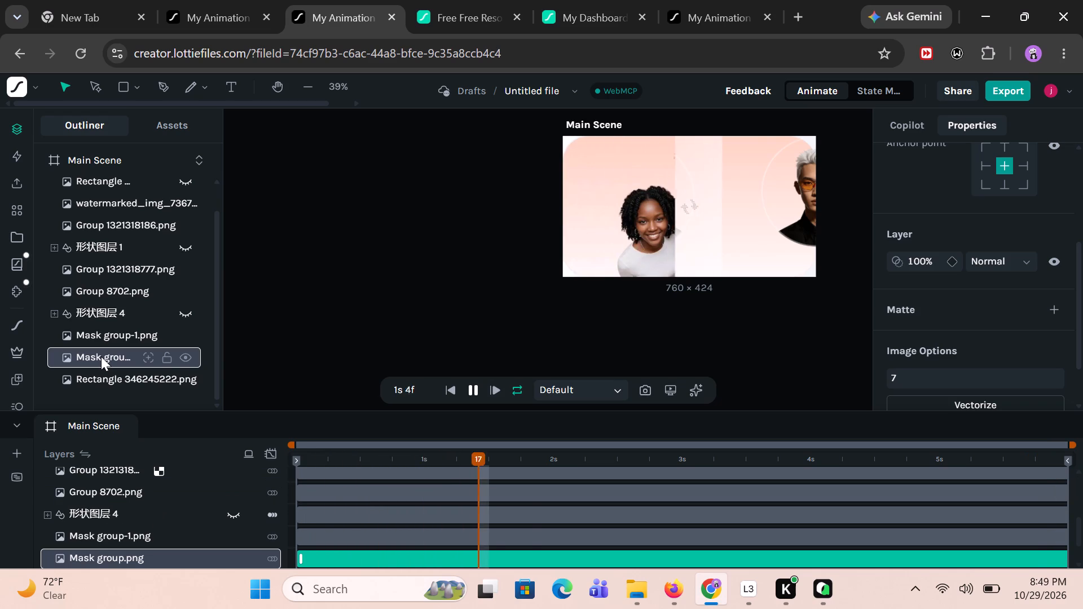
pyautogui.click(101, 356)
pyautogui.doubleClick(101, 356)
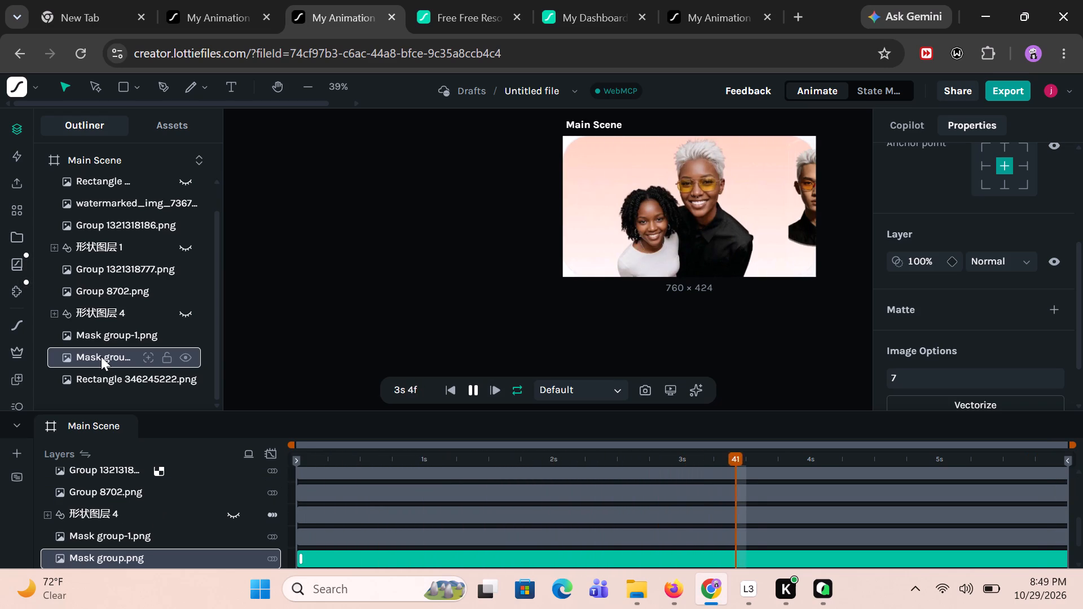
pyautogui.click(97, 330)
pyautogui.doubleClick(97, 330)
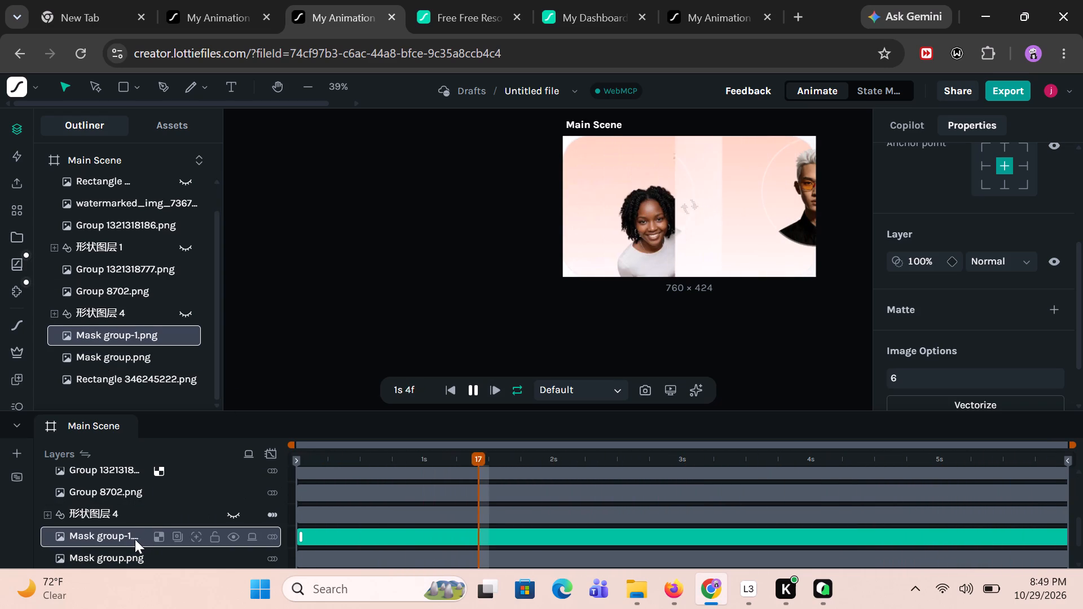
pyautogui.click(469, 395)
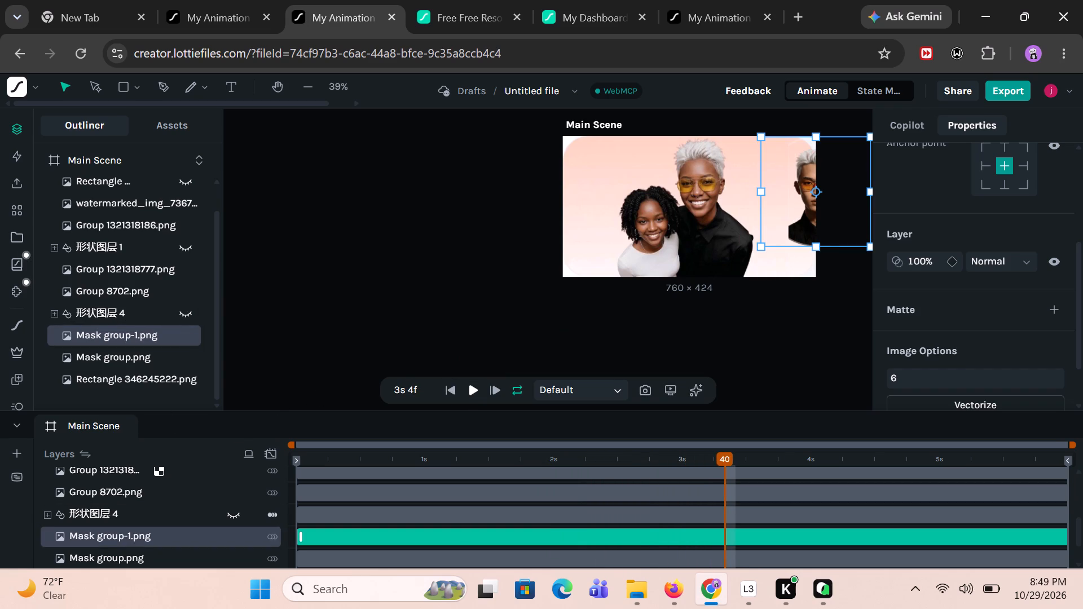
pyautogui.click(91, 360)
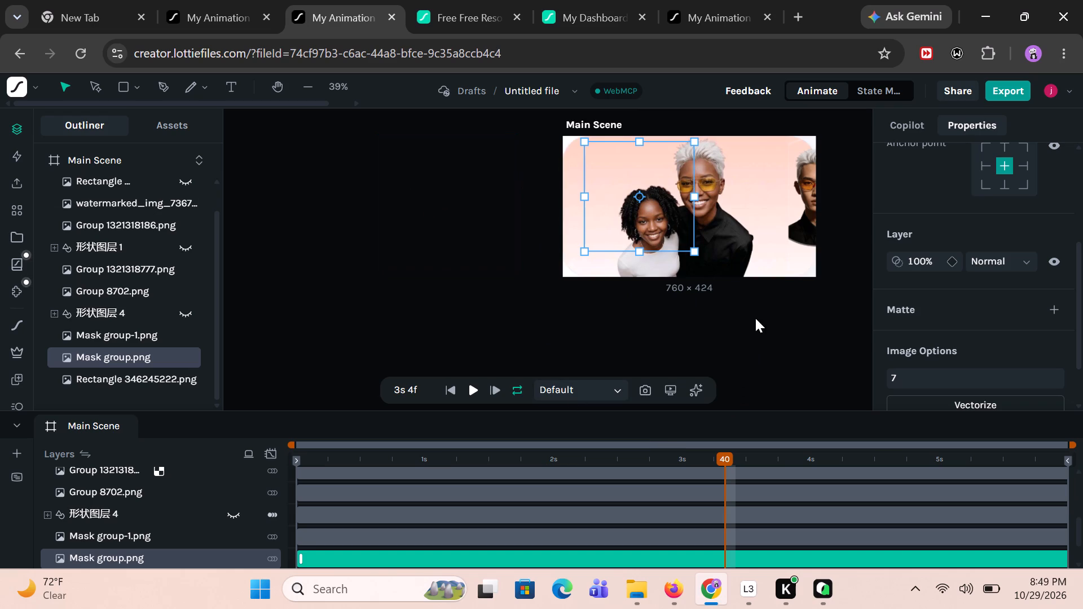
# Add a matte to the watermarked_img_13898… image using Mask group.png as the matte layer.
pyautogui.click(502, 232)
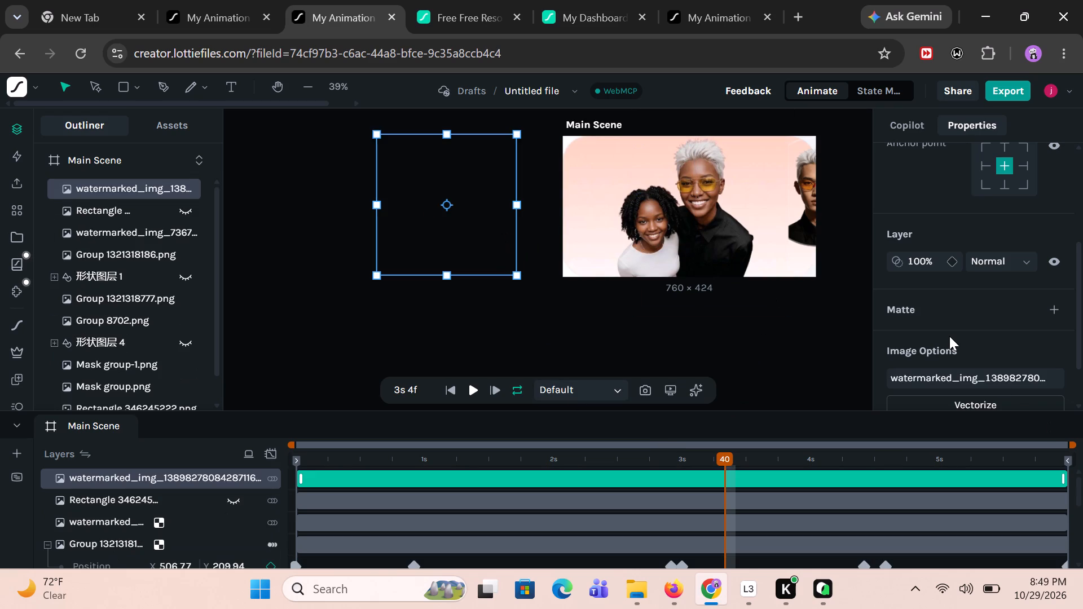
pyautogui.scroll(-2, 949, 336)
pyautogui.scroll(1, 949, 336)
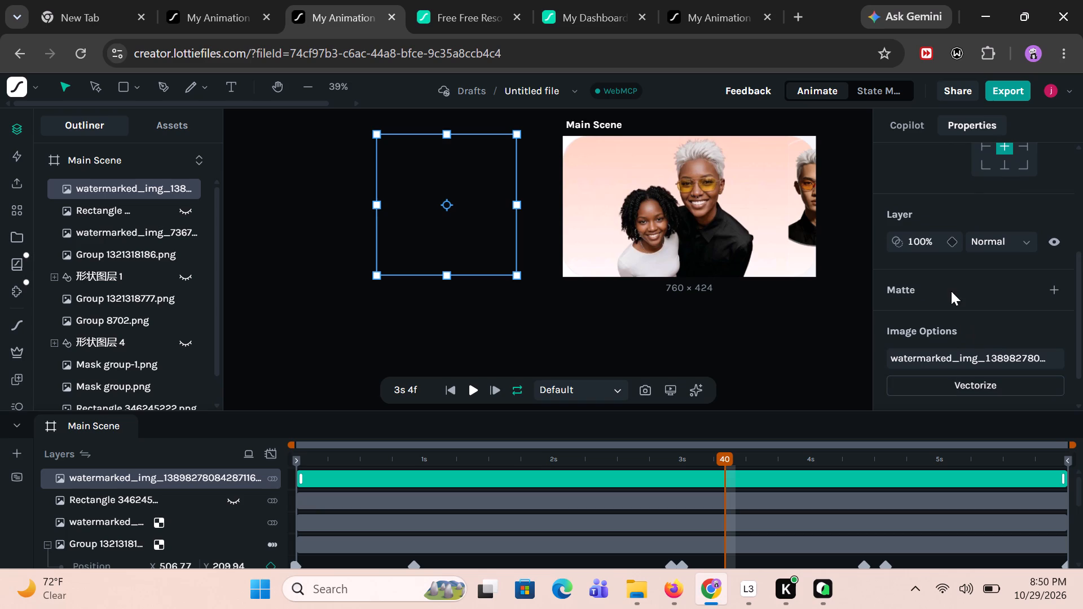
pyautogui.click(1052, 291)
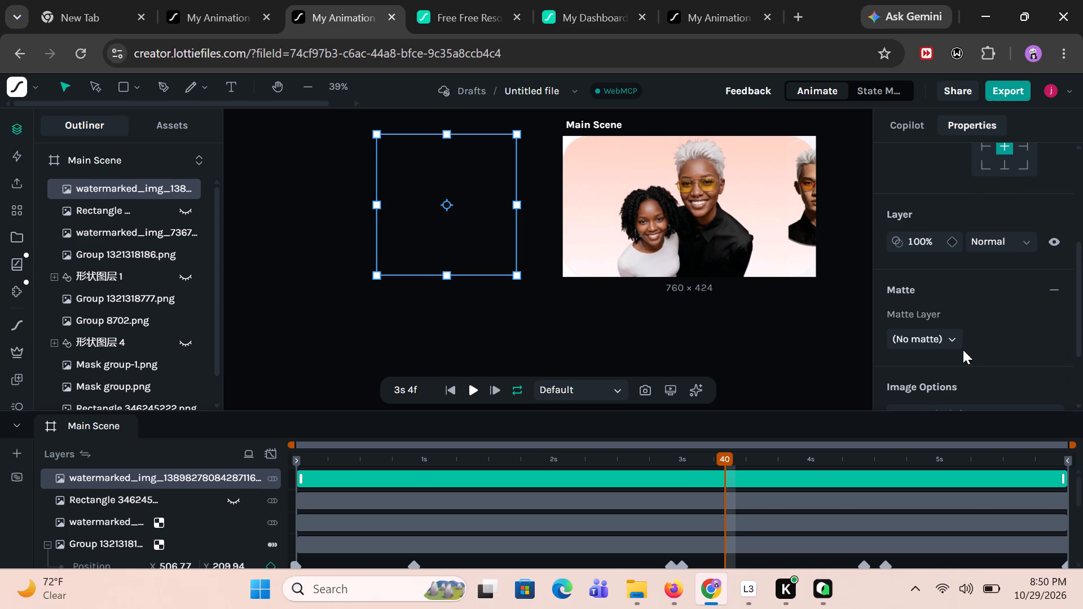
pyautogui.click(943, 343)
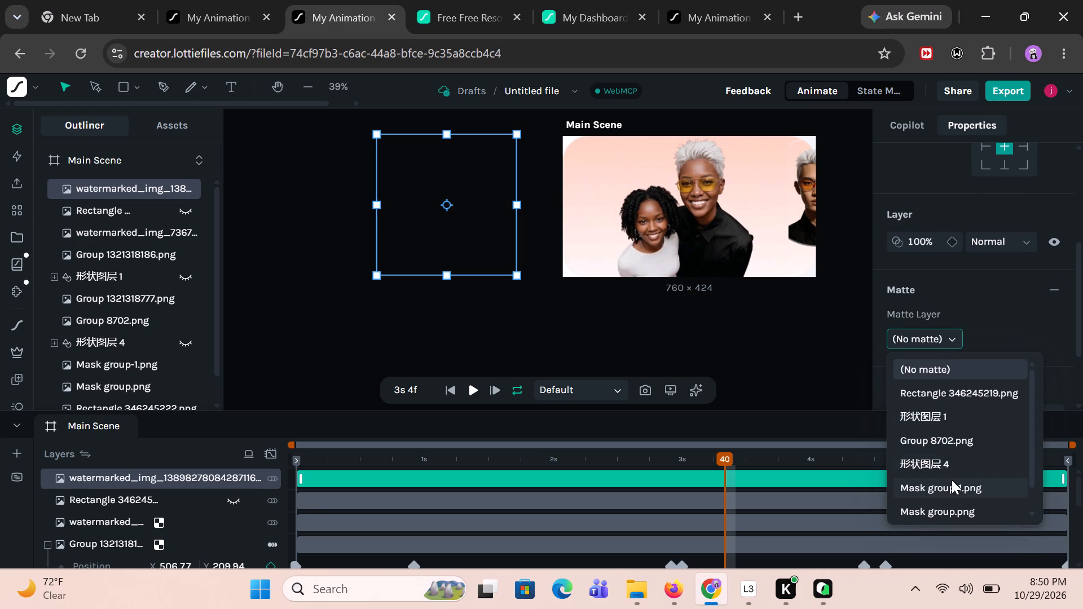
pyautogui.click(931, 508)
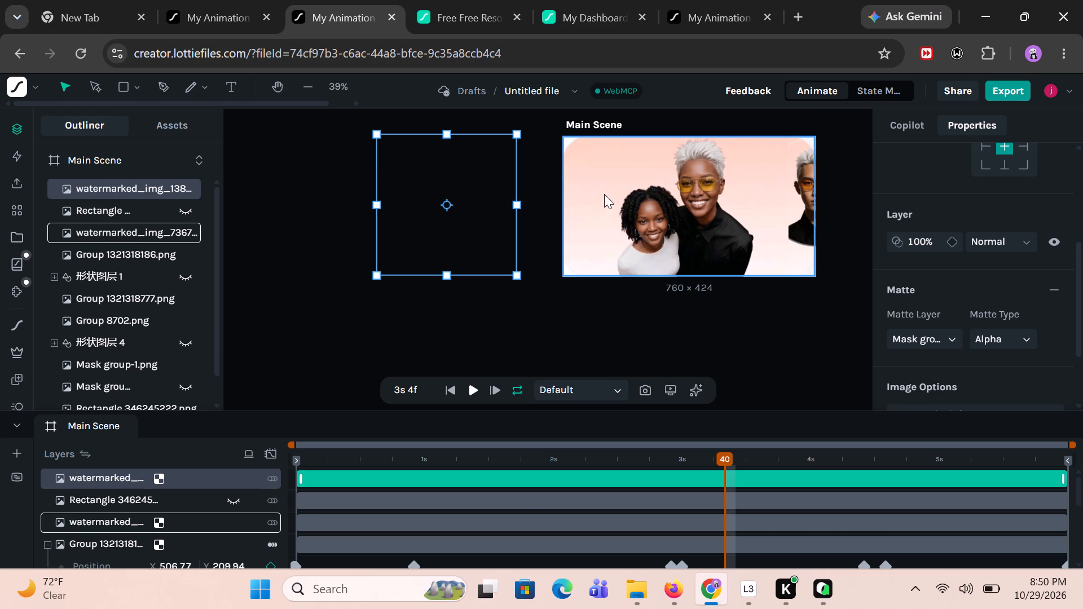
# Locate the Mask group.png layer's frame and move the masked watermarked_img_13898… image back into Main Scene over it.
pyautogui.scroll(-2, 130, 356)
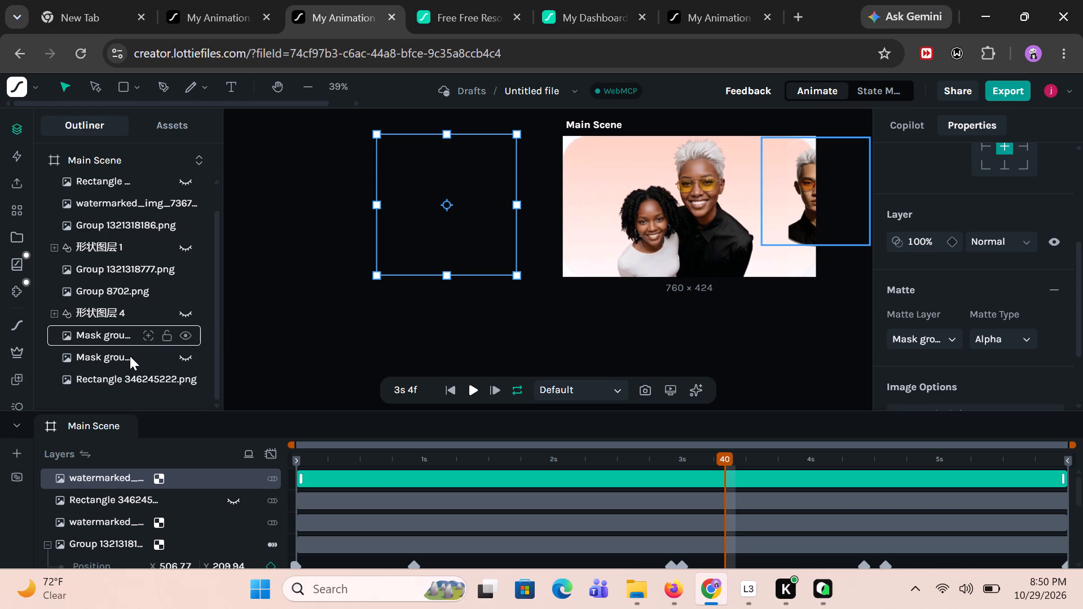
pyautogui.click(98, 355)
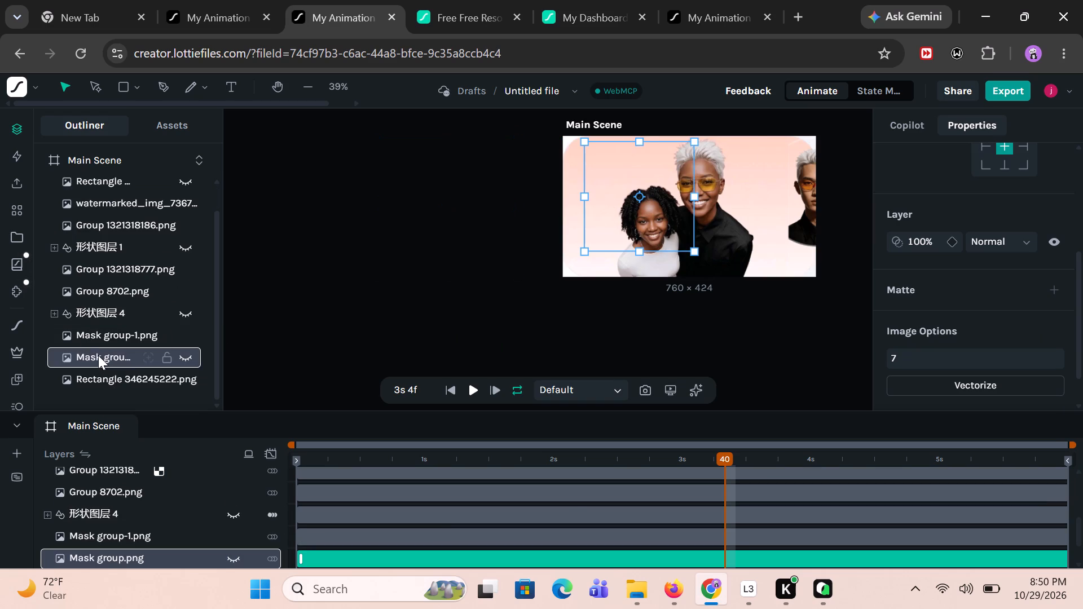
pyautogui.click(98, 355)
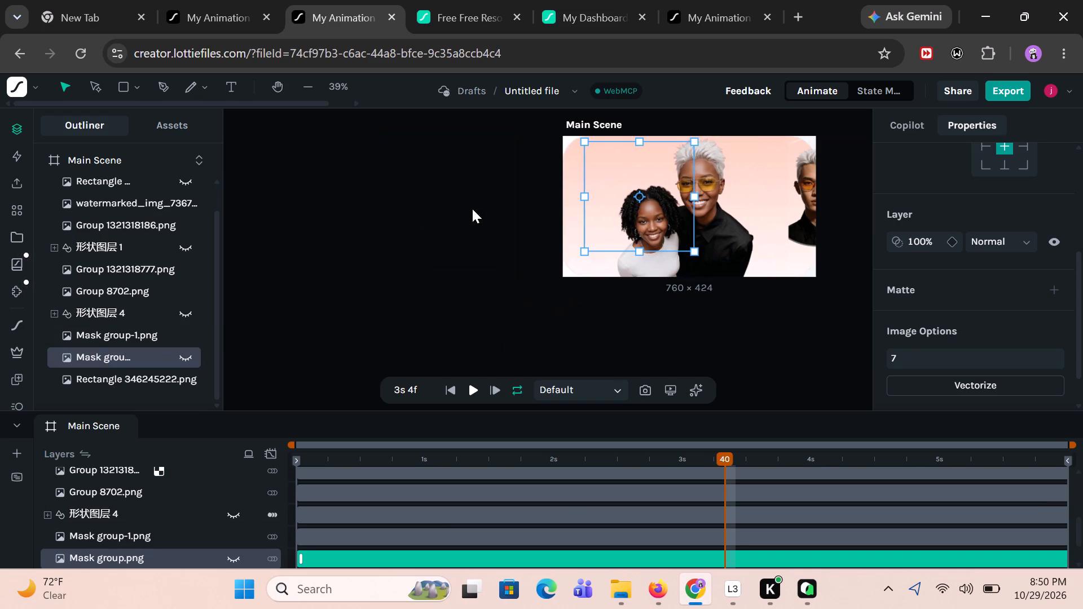
pyautogui.moveTo(463, 187); pyautogui.dragTo(600, 189)
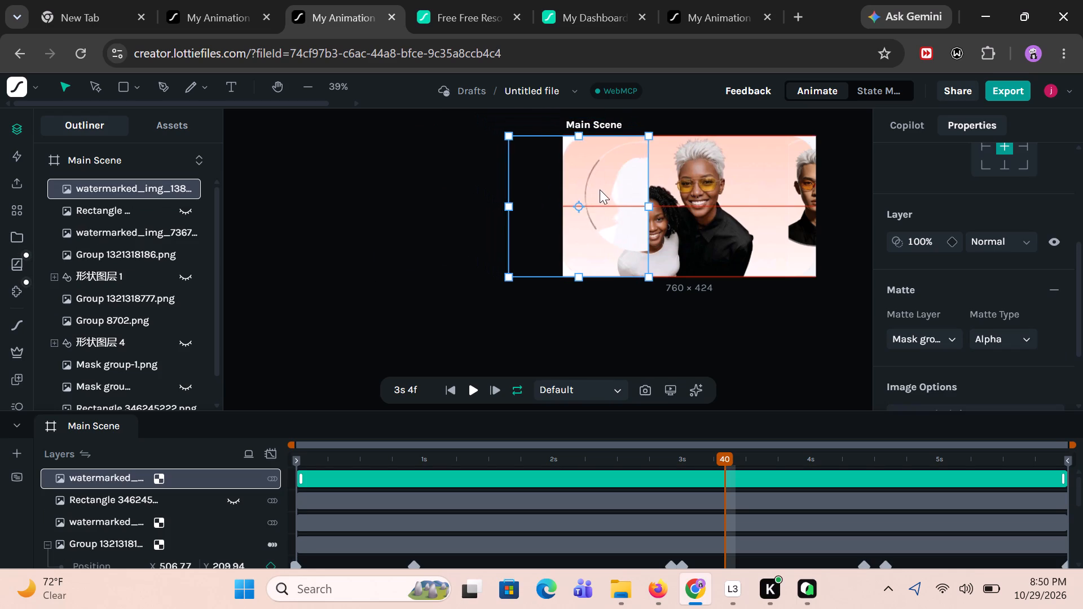
pyautogui.moveTo(600, 189); pyautogui.dragTo(654, 184)
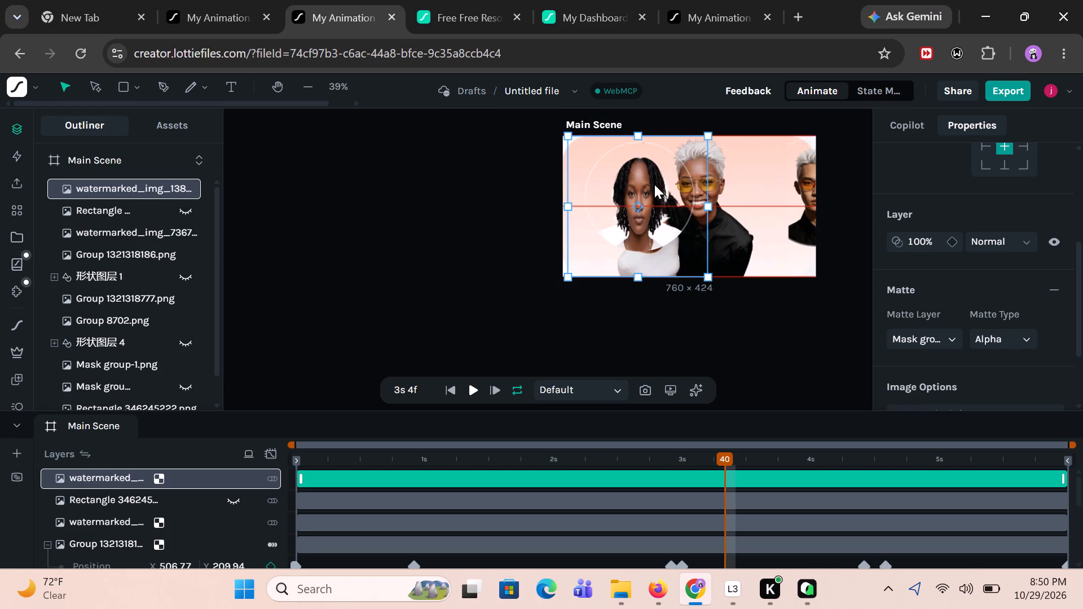
pyautogui.moveTo(654, 184); pyautogui.dragTo(656, 191)
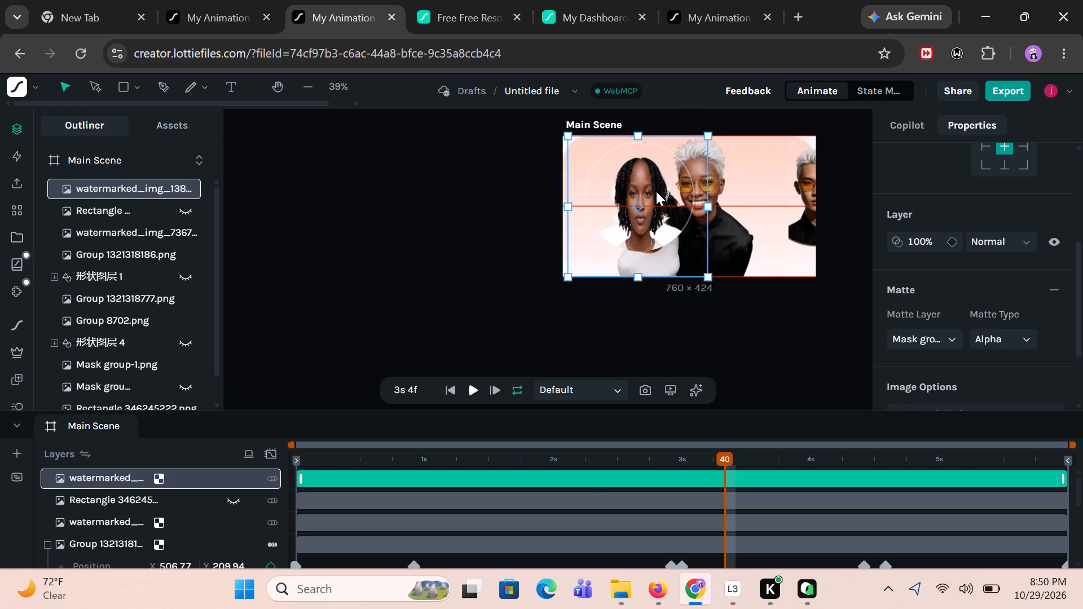
pyautogui.moveTo(656, 191); pyautogui.dragTo(657, 193)
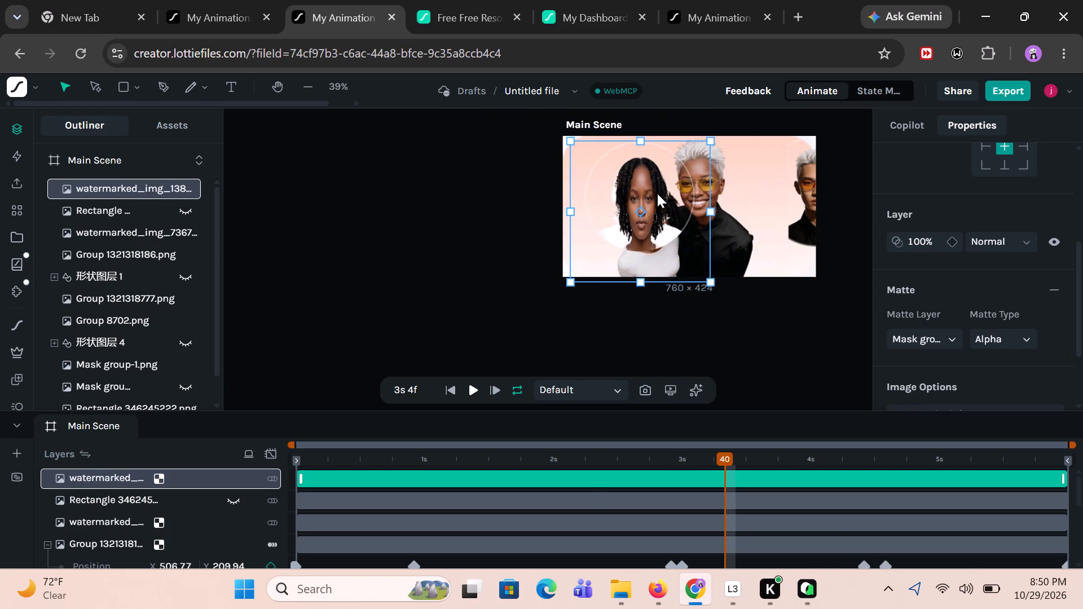
# Nudge the masked watermarked_img_13898… image slightly down and enlarge its width and height beyond Main Scene's left and bottom edges.
pyautogui.moveTo(657, 193); pyautogui.dragTo(657, 197)
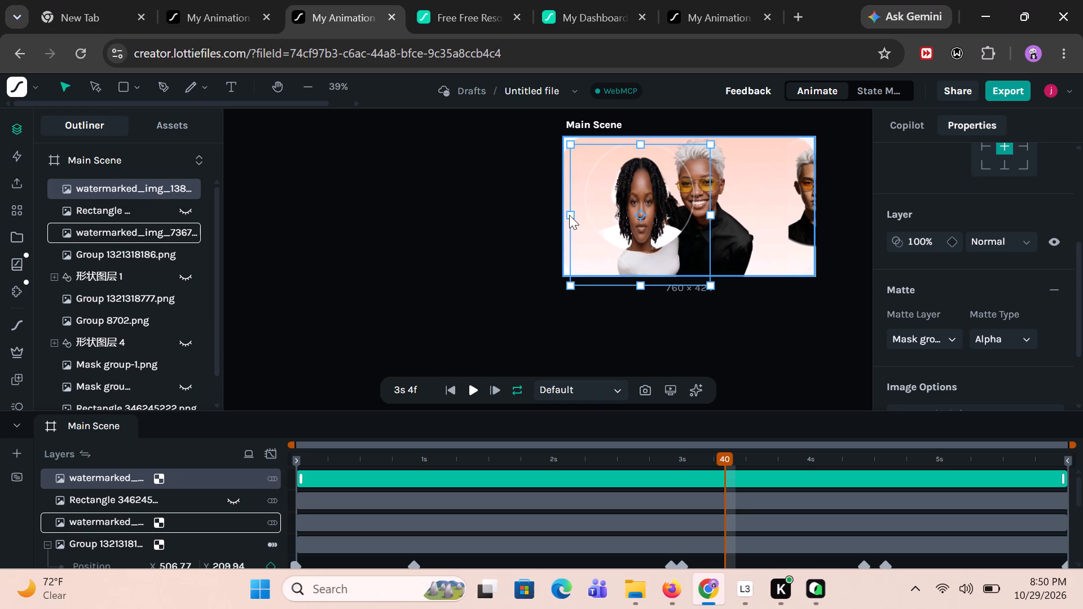
pyautogui.moveTo(570, 215); pyautogui.dragTo(529, 213)
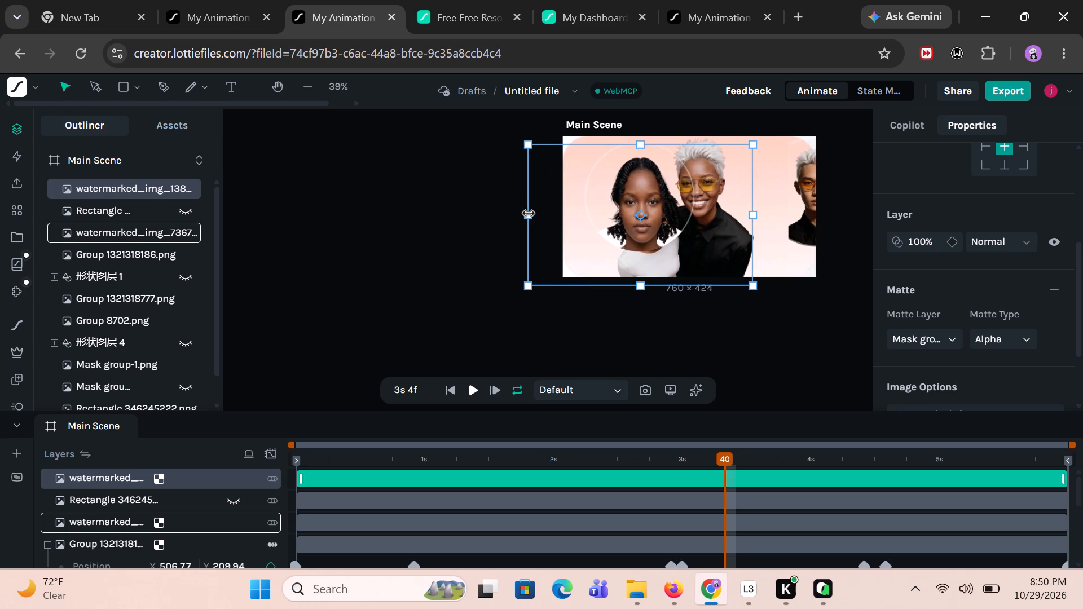
pyautogui.moveTo(529, 213); pyautogui.dragTo(551, 245)
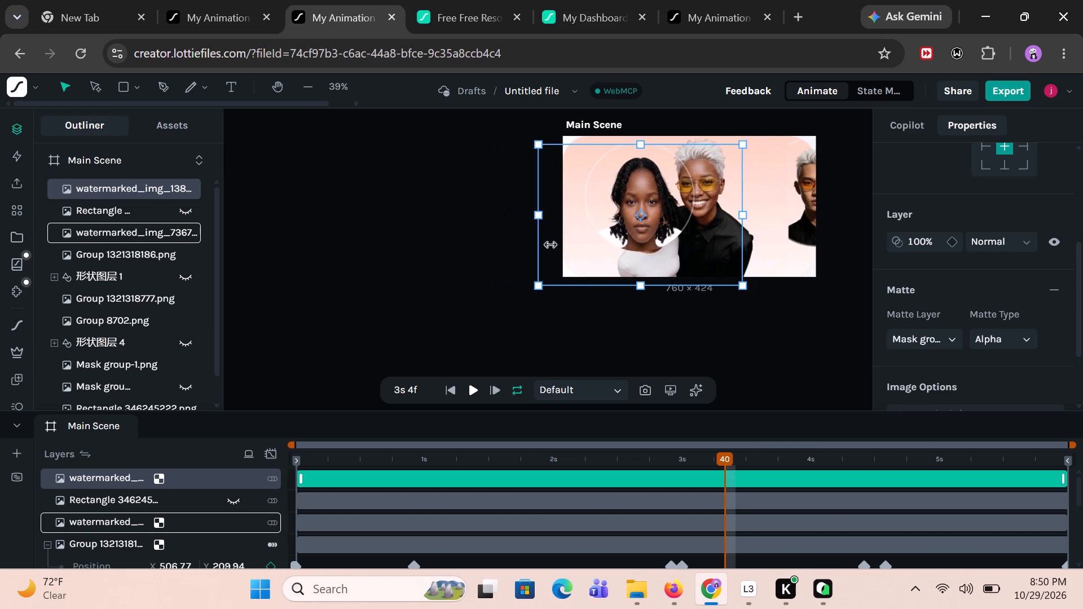
pyautogui.moveTo(551, 245); pyautogui.dragTo(541, 240)
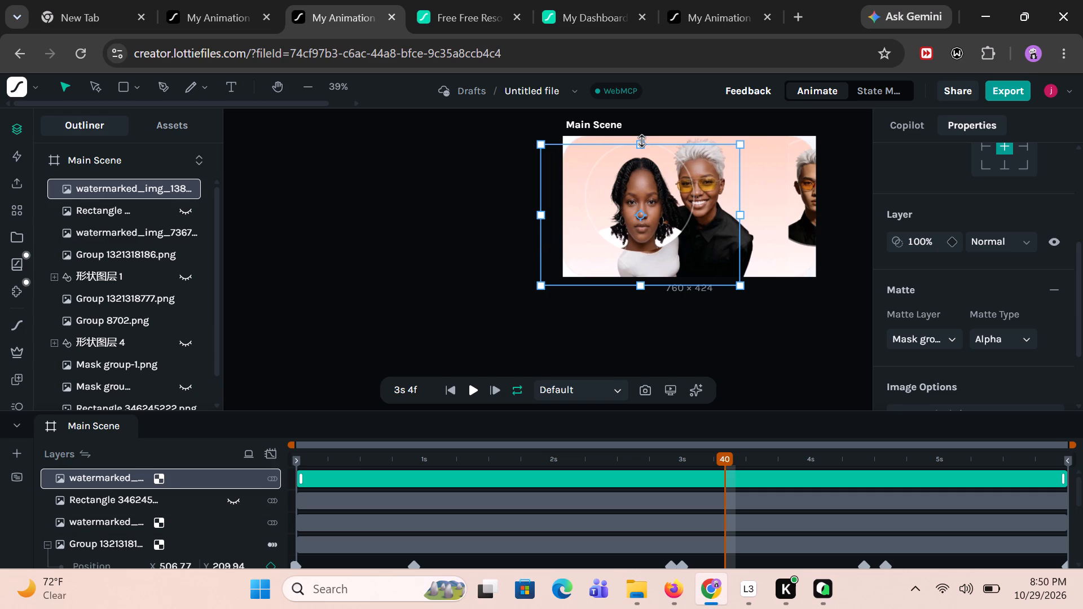
pyautogui.moveTo(642, 141); pyautogui.dragTo(642, 122)
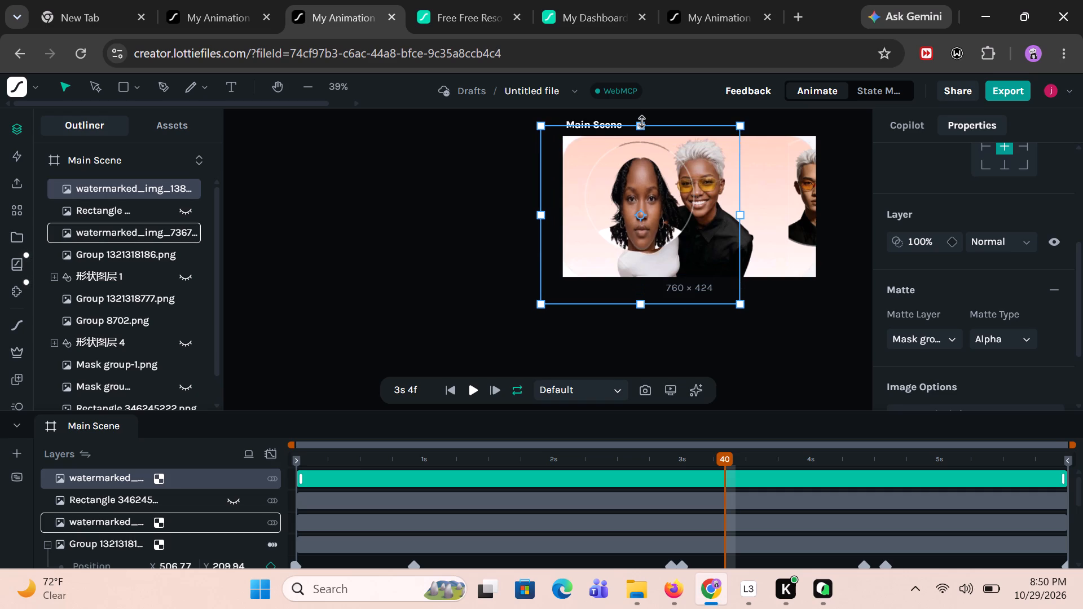
pyautogui.moveTo(642, 122); pyautogui.dragTo(644, 131)
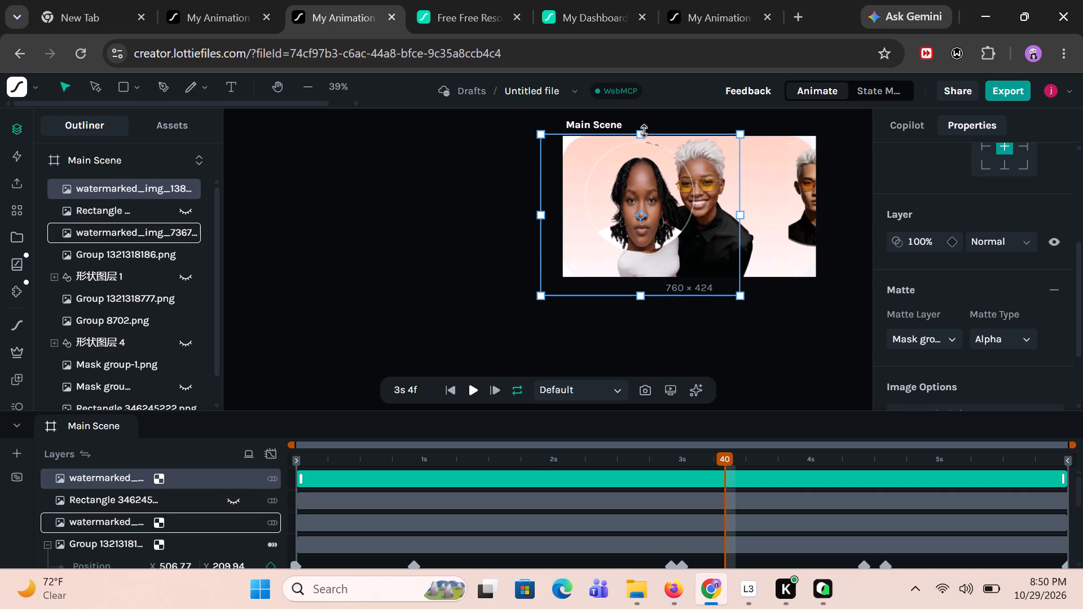
pyautogui.moveTo(644, 131); pyautogui.dragTo(650, 138)
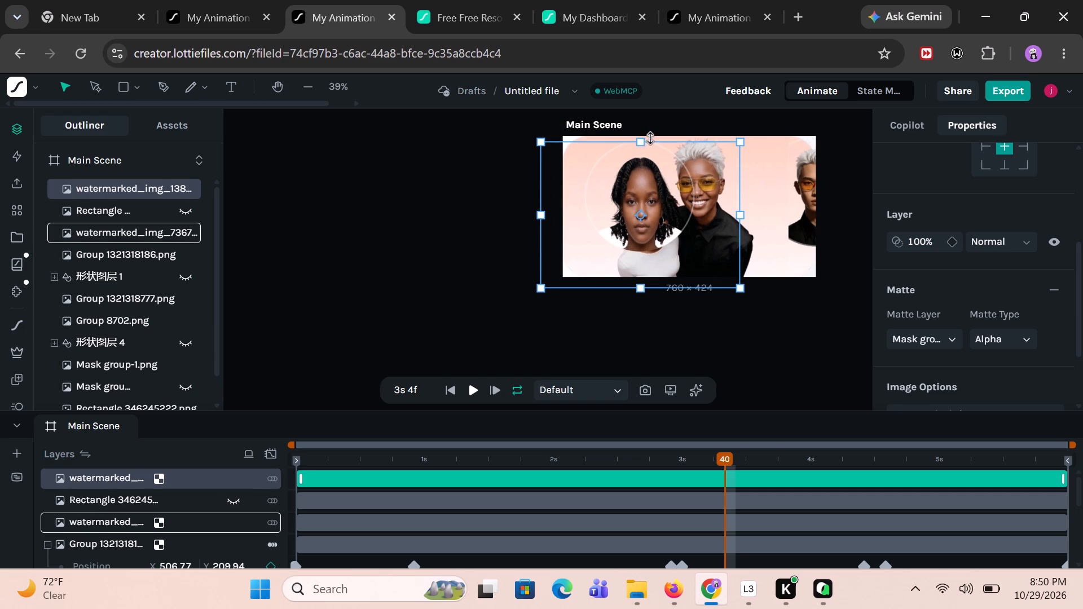
pyautogui.moveTo(650, 138); pyautogui.dragTo(651, 133)
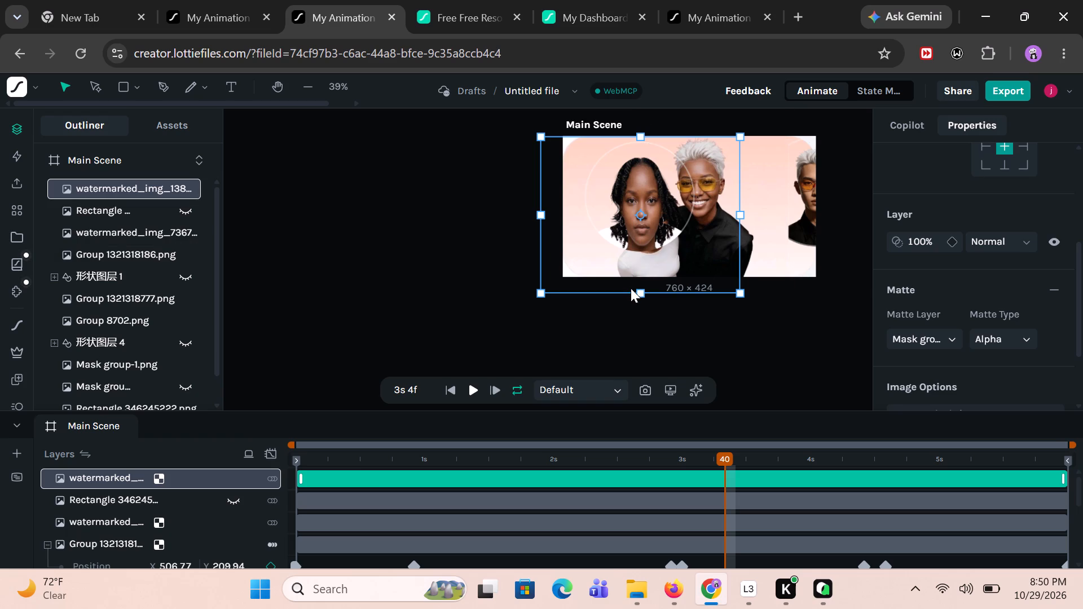
pyautogui.click(641, 289)
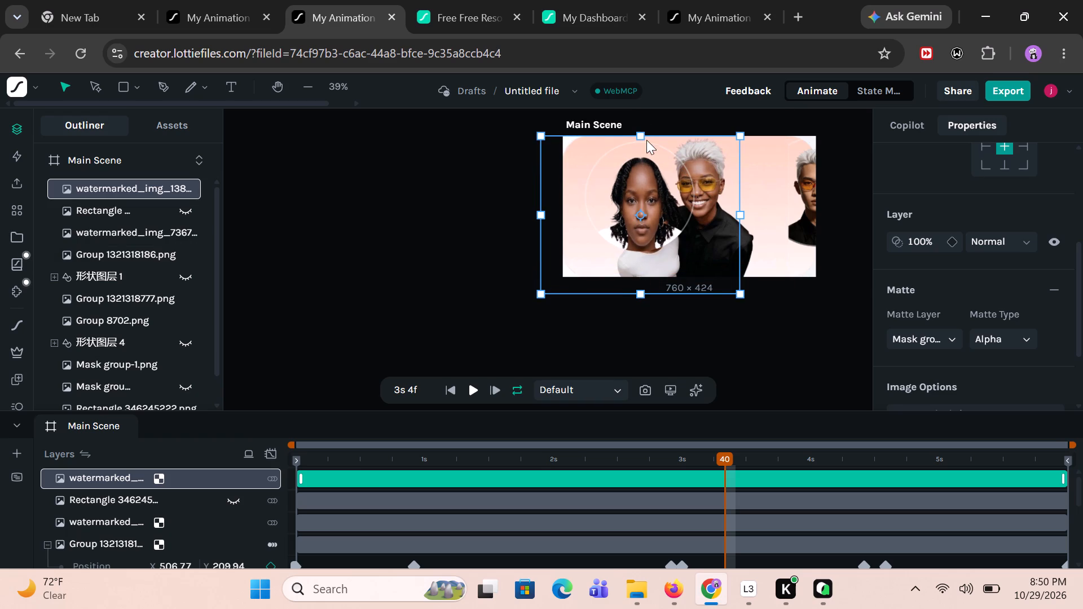
pyautogui.click(740, 212)
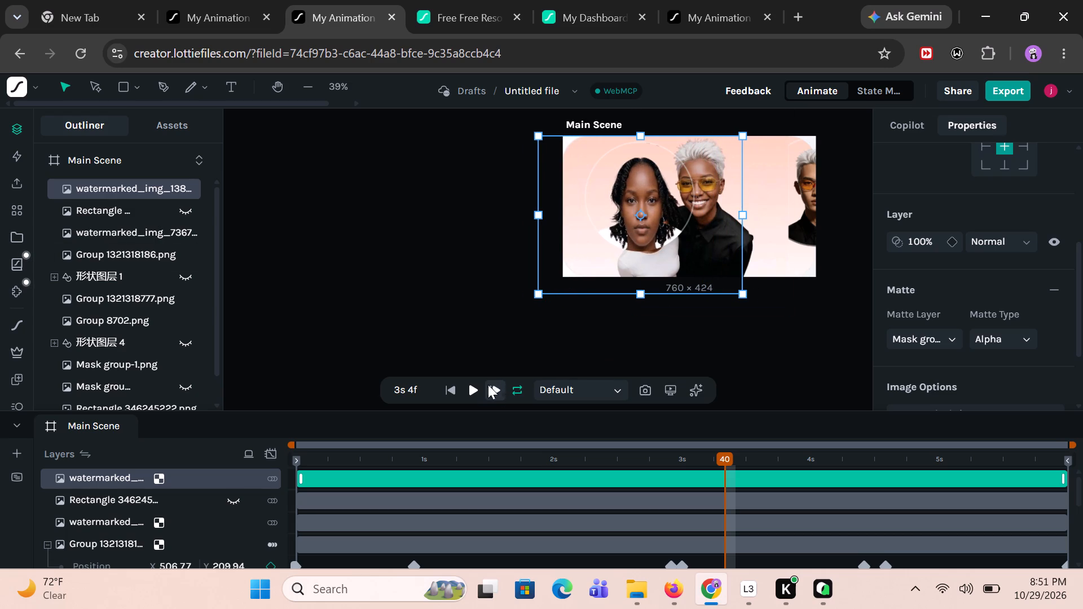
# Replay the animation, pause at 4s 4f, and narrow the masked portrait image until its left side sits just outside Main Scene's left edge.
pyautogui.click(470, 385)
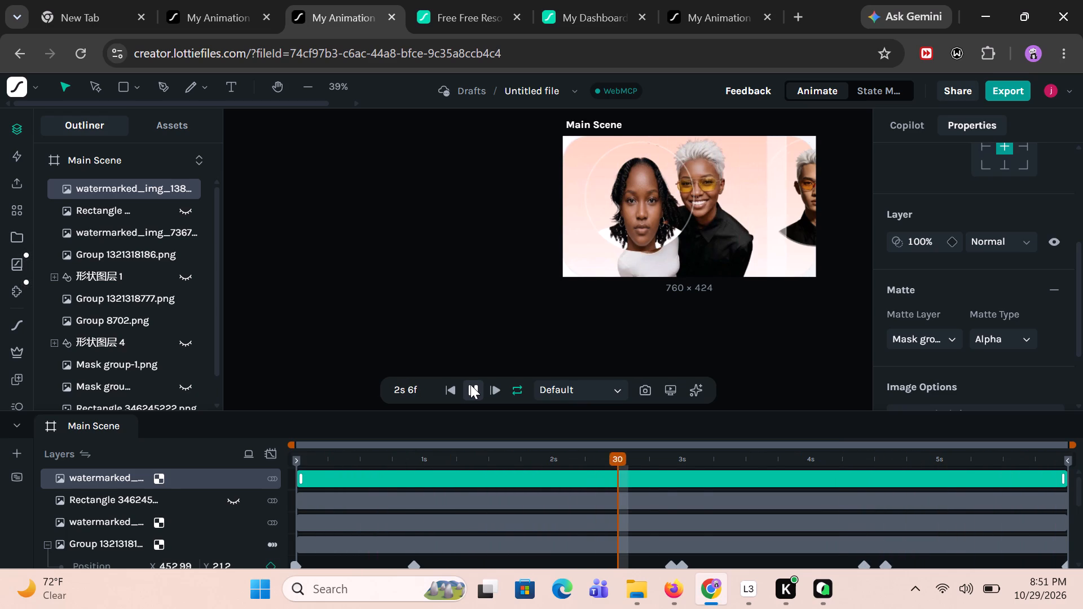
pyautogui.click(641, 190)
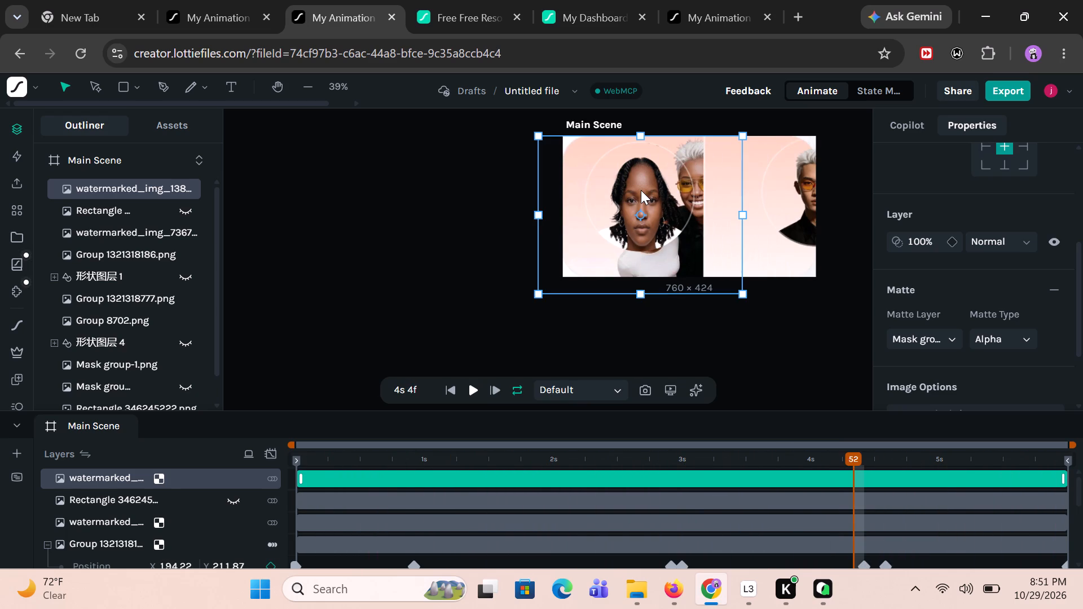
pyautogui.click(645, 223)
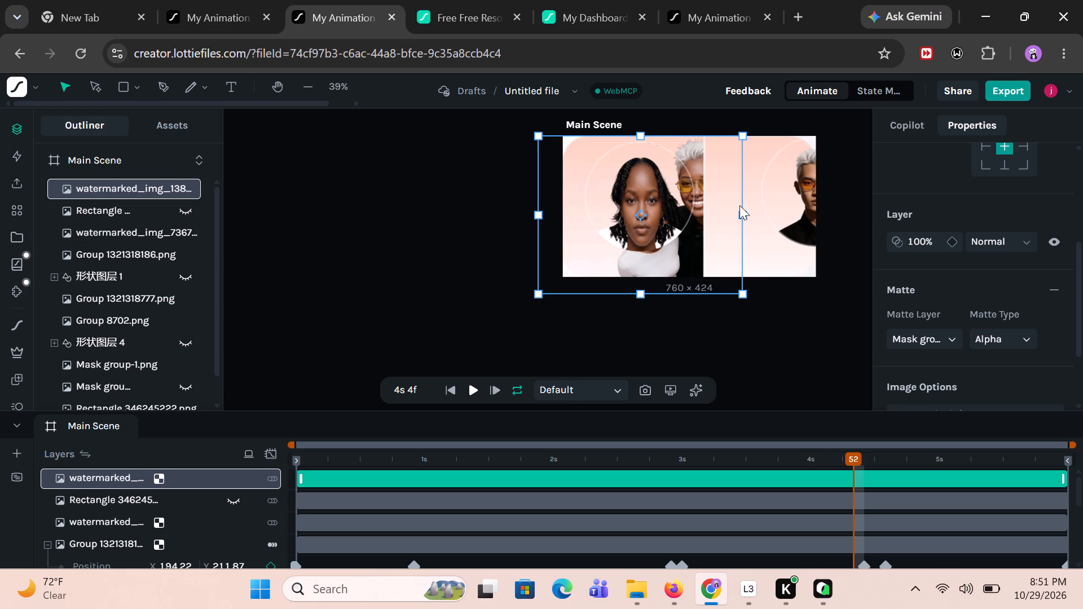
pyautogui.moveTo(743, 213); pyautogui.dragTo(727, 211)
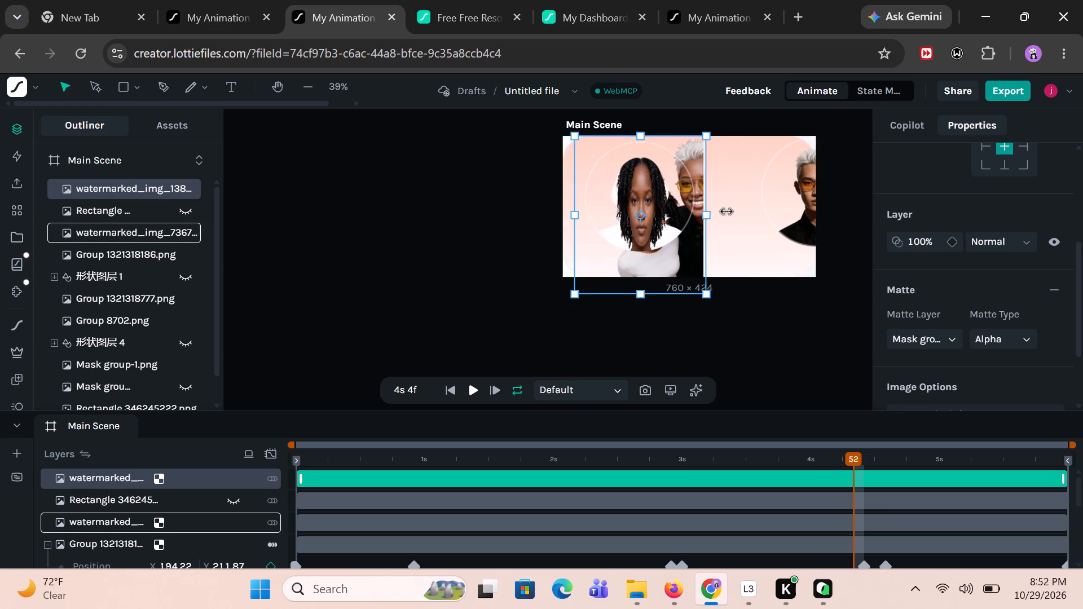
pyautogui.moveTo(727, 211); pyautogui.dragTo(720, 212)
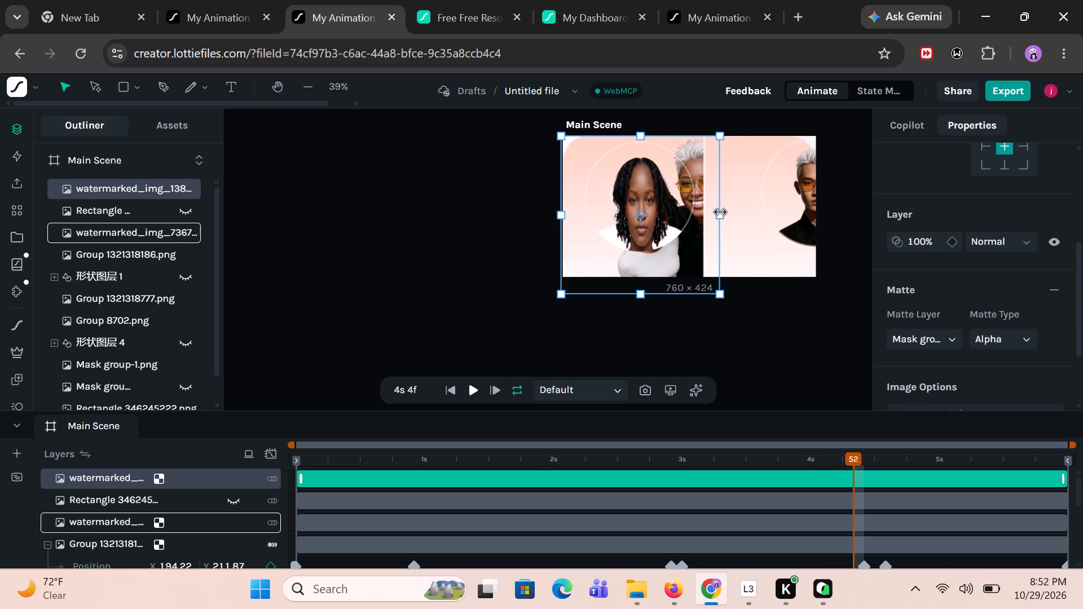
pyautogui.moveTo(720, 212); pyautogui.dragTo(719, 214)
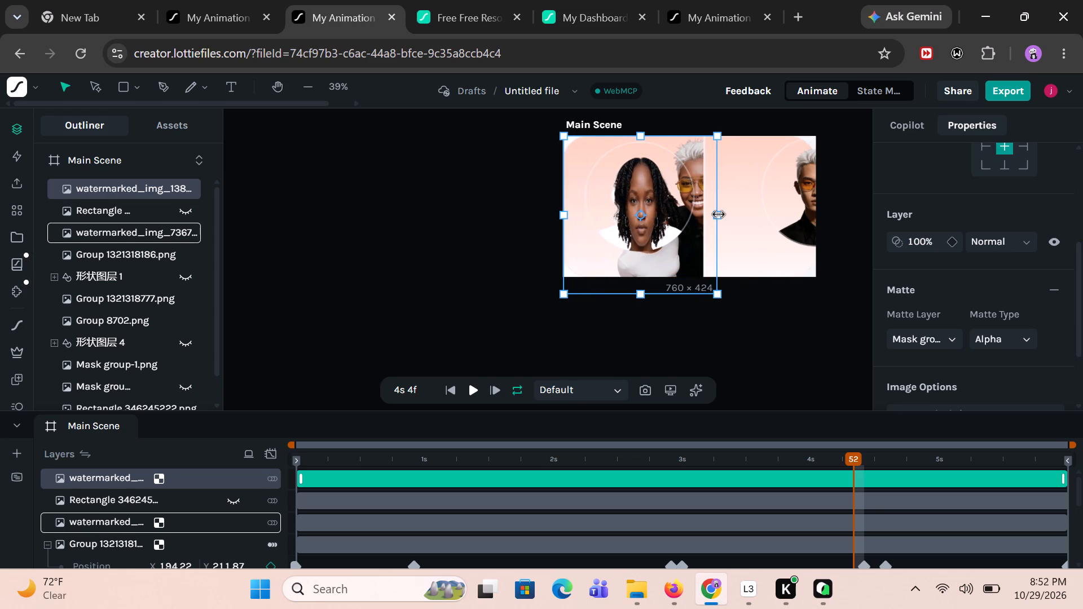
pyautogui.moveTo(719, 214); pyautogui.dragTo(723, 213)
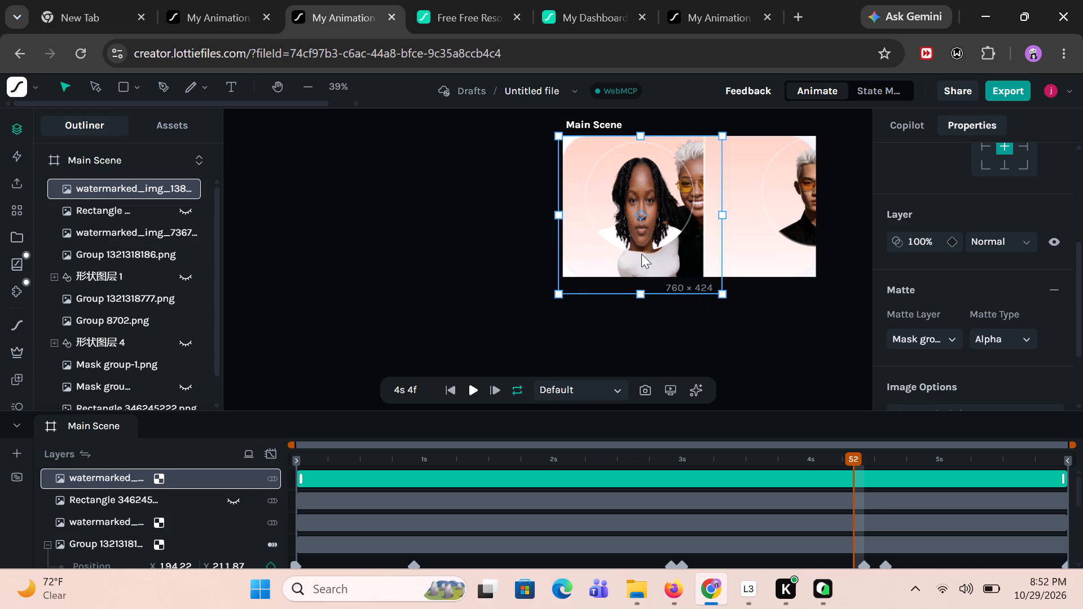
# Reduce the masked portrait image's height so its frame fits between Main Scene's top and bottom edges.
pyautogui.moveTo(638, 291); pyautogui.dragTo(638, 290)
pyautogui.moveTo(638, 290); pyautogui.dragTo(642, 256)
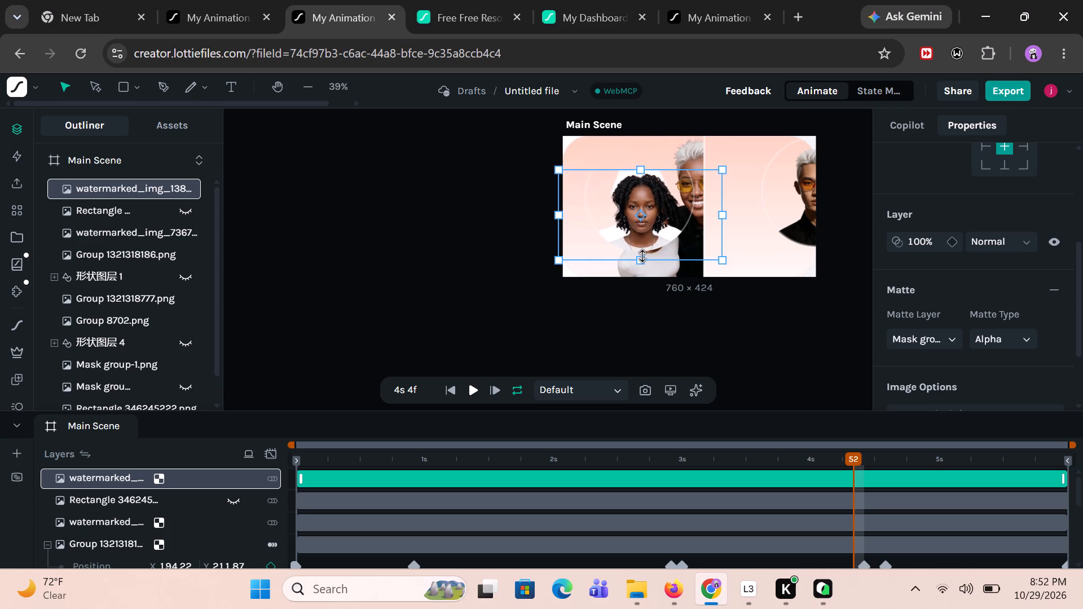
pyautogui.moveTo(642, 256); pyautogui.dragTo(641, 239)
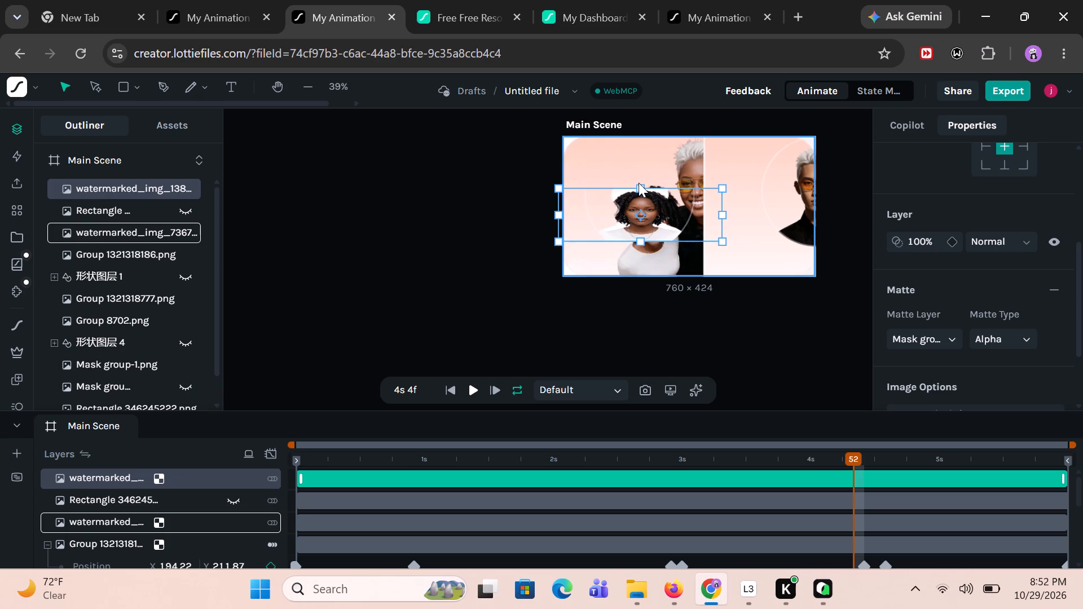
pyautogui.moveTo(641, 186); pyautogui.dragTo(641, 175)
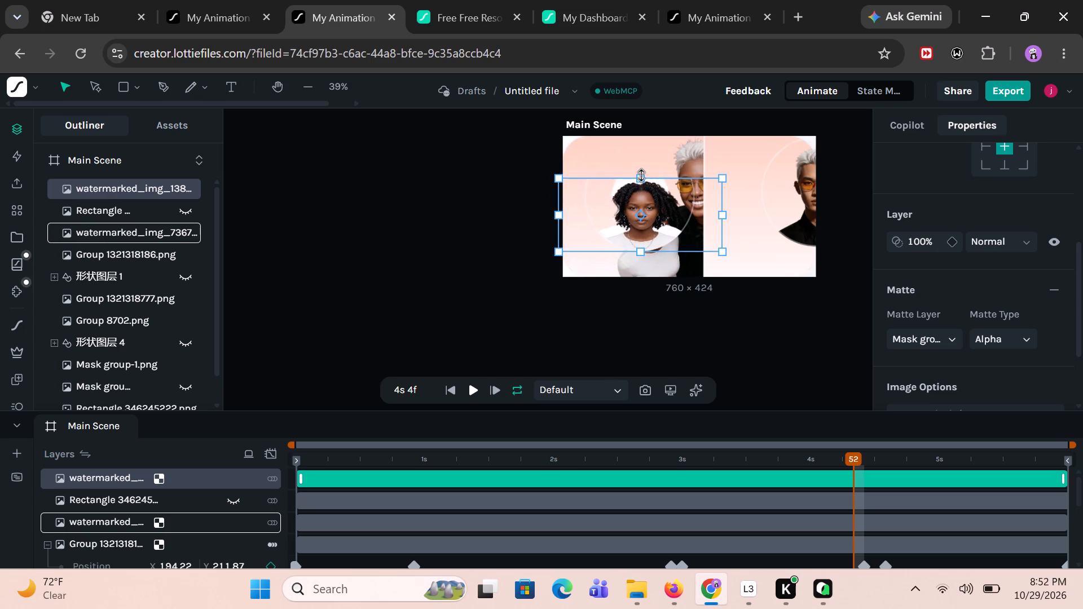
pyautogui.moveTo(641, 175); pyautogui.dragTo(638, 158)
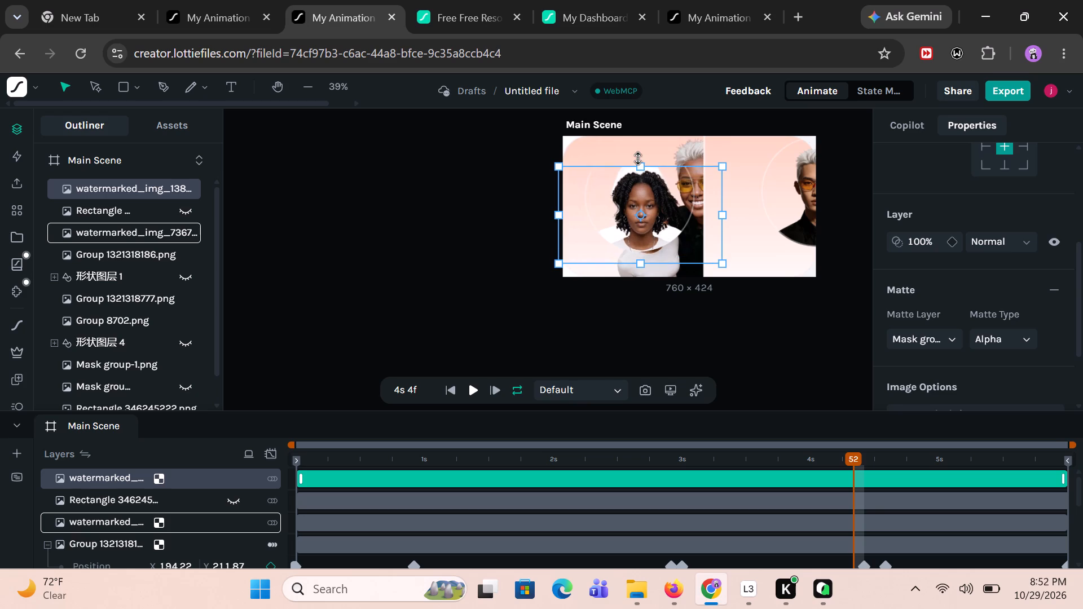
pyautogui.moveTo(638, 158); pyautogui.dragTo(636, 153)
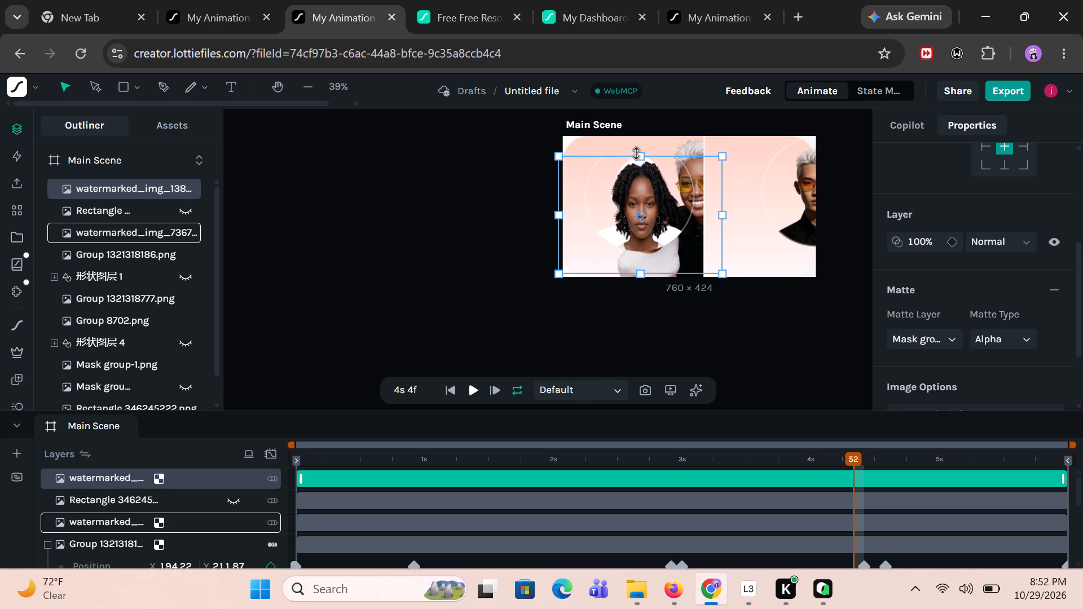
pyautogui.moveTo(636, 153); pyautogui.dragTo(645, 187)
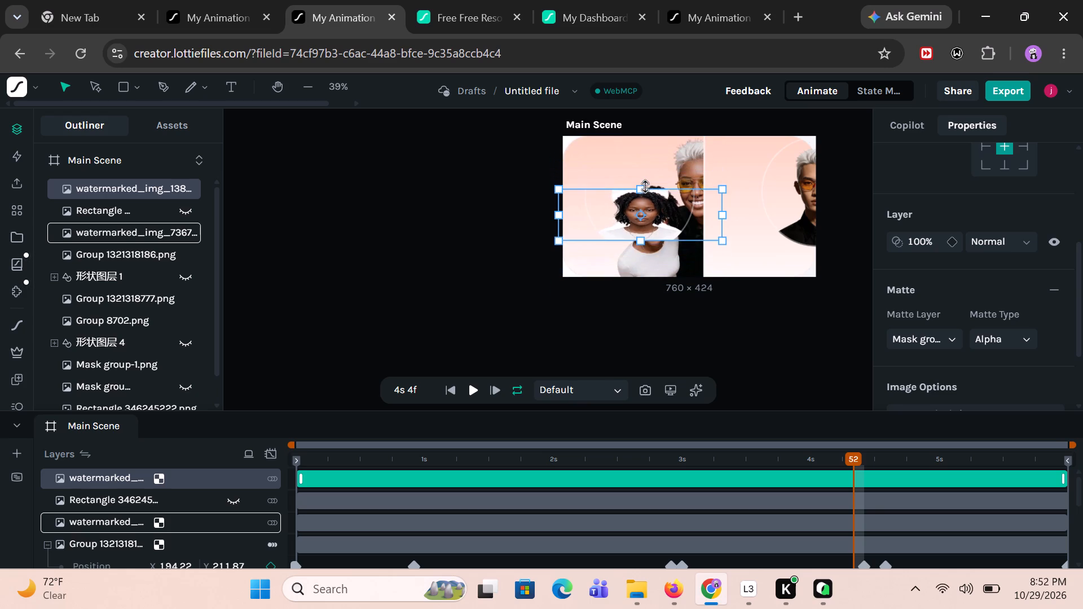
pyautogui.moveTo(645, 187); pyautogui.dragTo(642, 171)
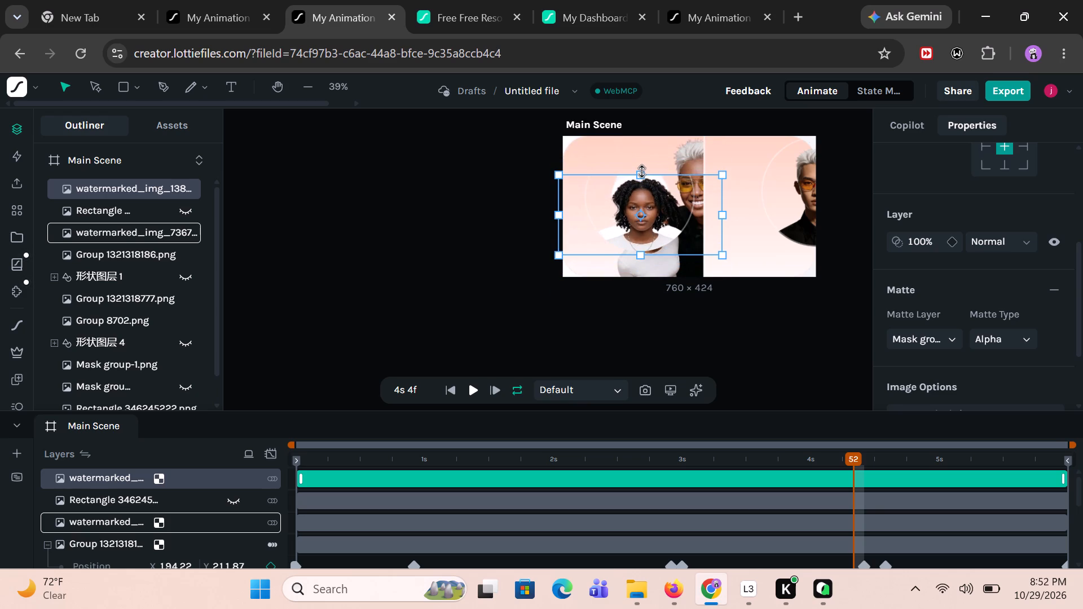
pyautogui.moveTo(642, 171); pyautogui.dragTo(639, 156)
# Replay the animation, pause at 4s 5f, and increase the masked portrait image's height until it extends slightly below Main Scene.
pyautogui.click(470, 385)
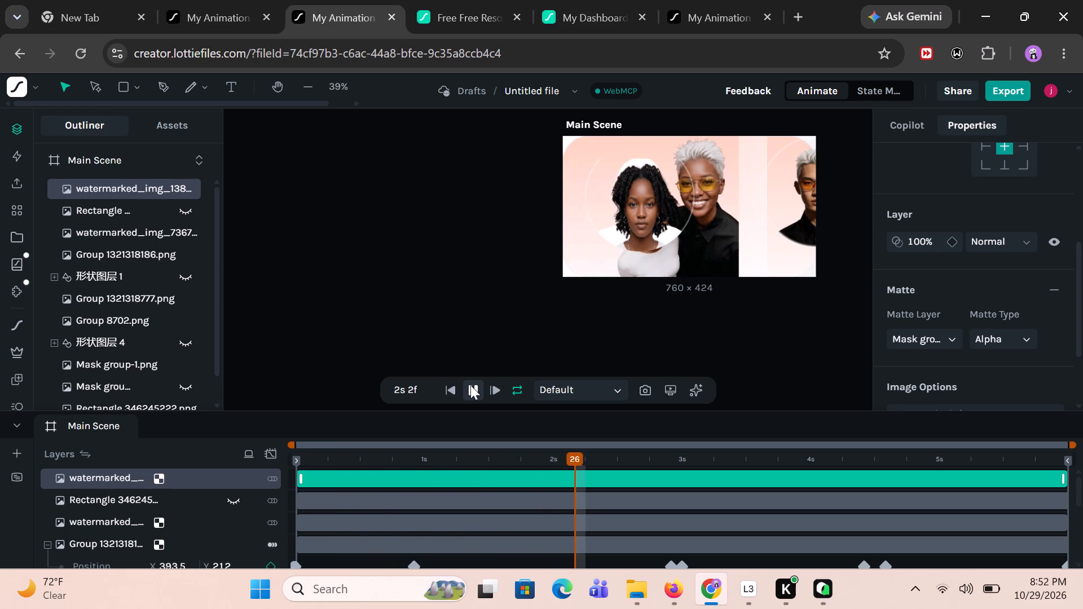
pyautogui.click(652, 188)
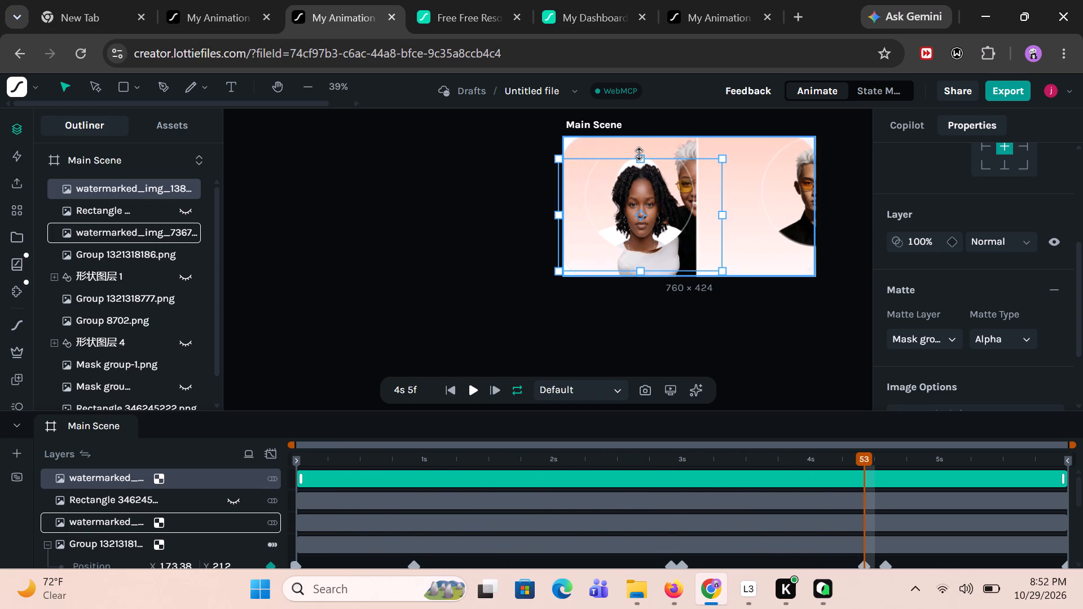
pyautogui.moveTo(639, 154); pyautogui.dragTo(639, 139)
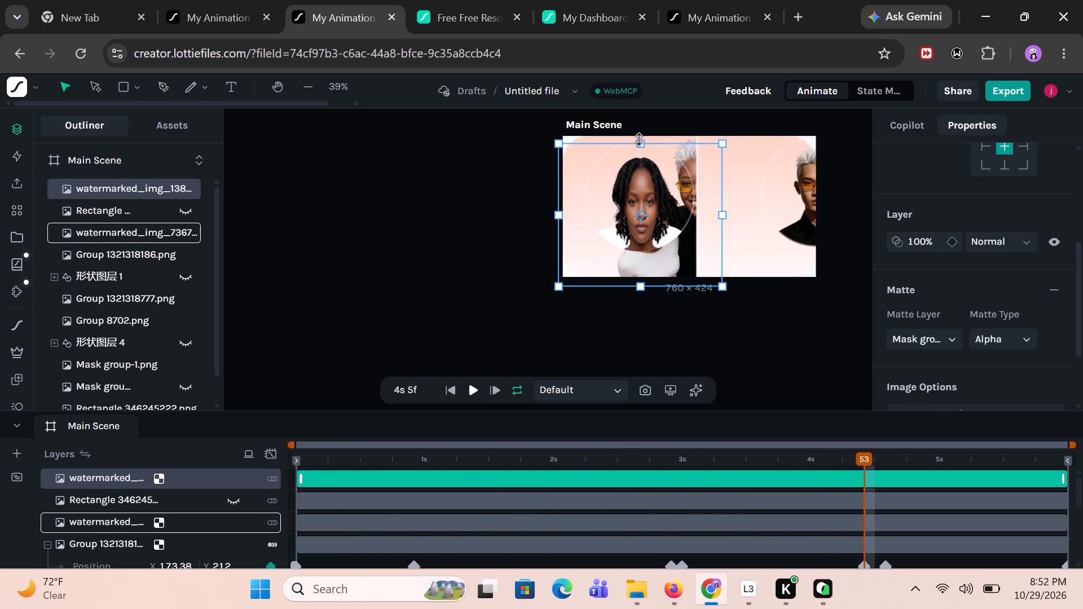
pyautogui.moveTo(639, 139); pyautogui.dragTo(639, 149)
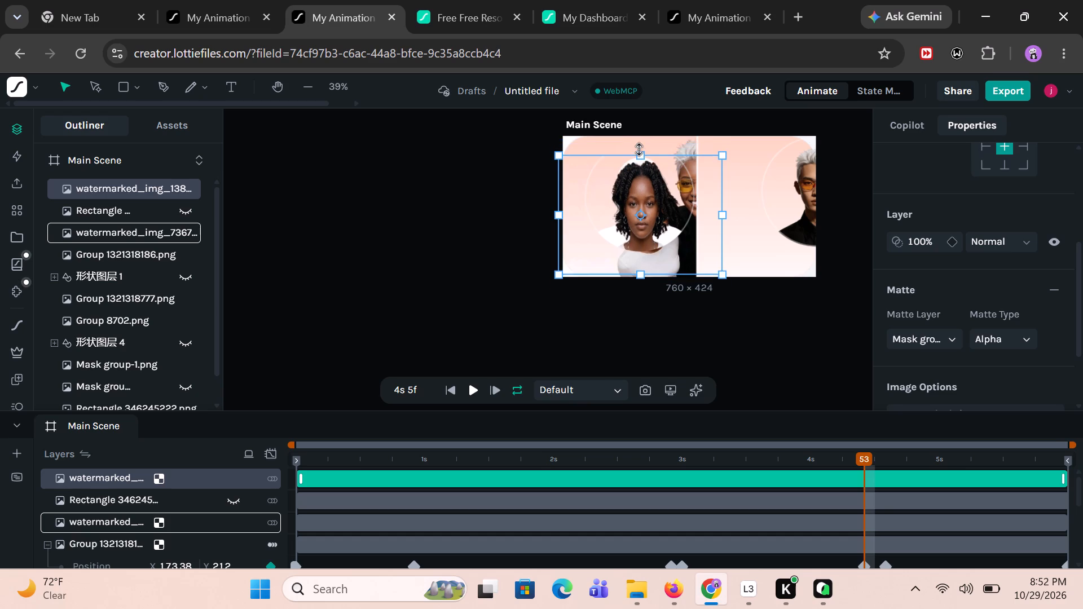
pyautogui.moveTo(639, 149); pyautogui.dragTo(639, 143)
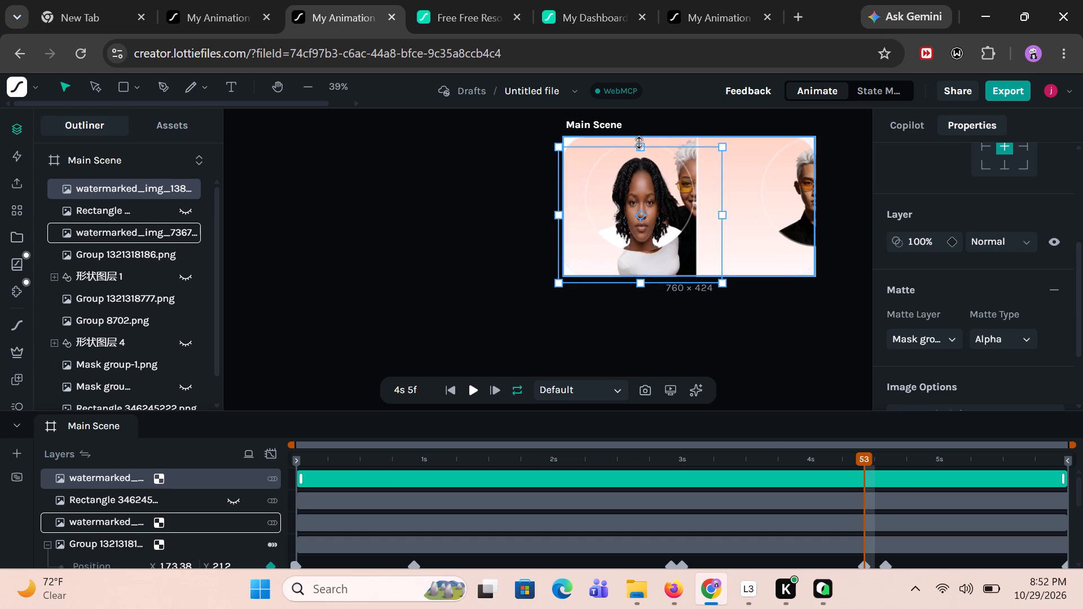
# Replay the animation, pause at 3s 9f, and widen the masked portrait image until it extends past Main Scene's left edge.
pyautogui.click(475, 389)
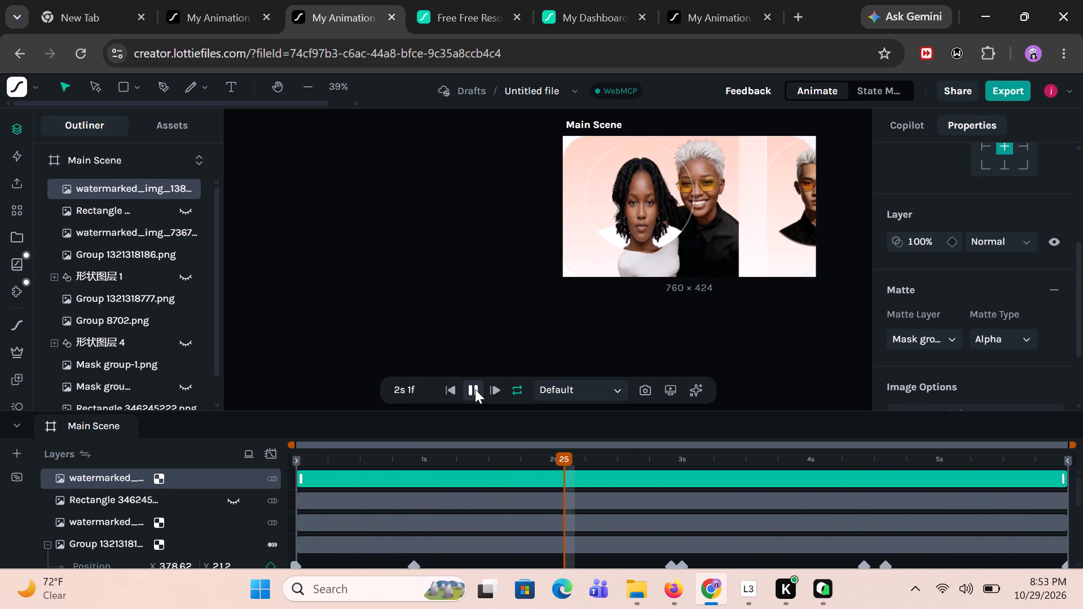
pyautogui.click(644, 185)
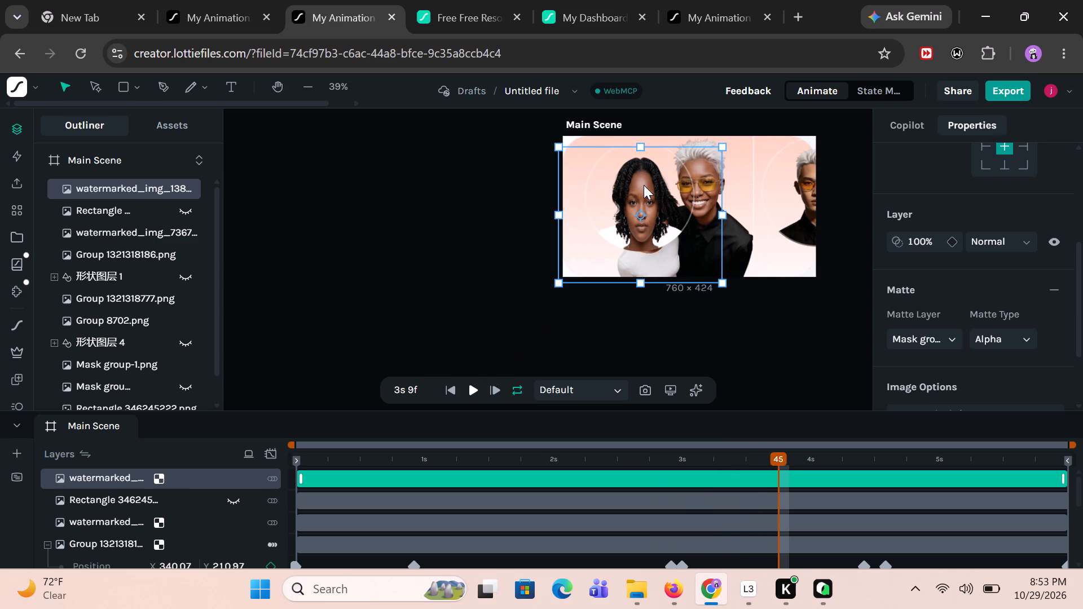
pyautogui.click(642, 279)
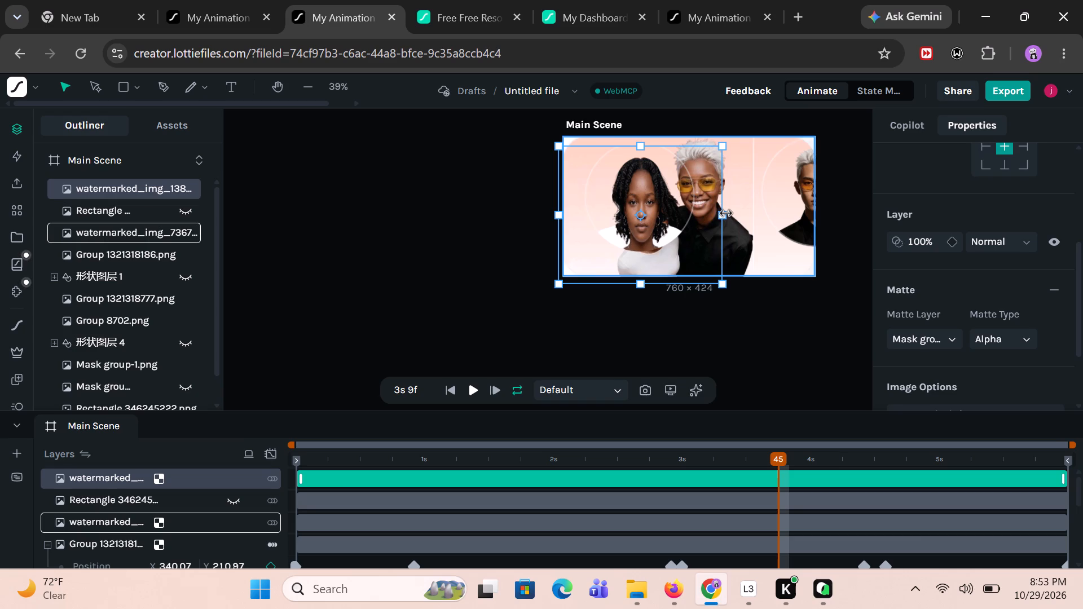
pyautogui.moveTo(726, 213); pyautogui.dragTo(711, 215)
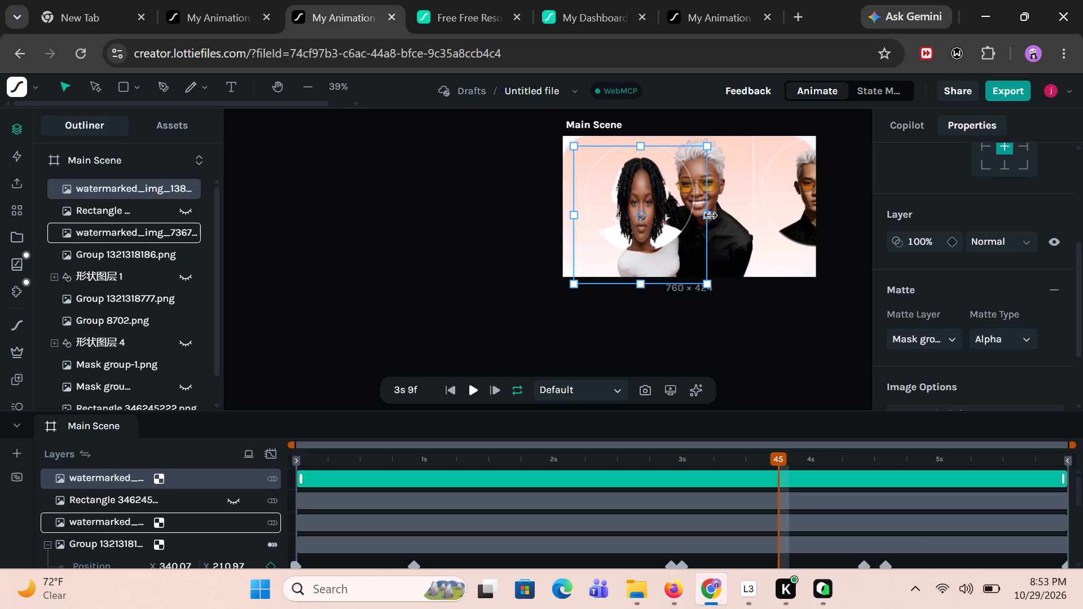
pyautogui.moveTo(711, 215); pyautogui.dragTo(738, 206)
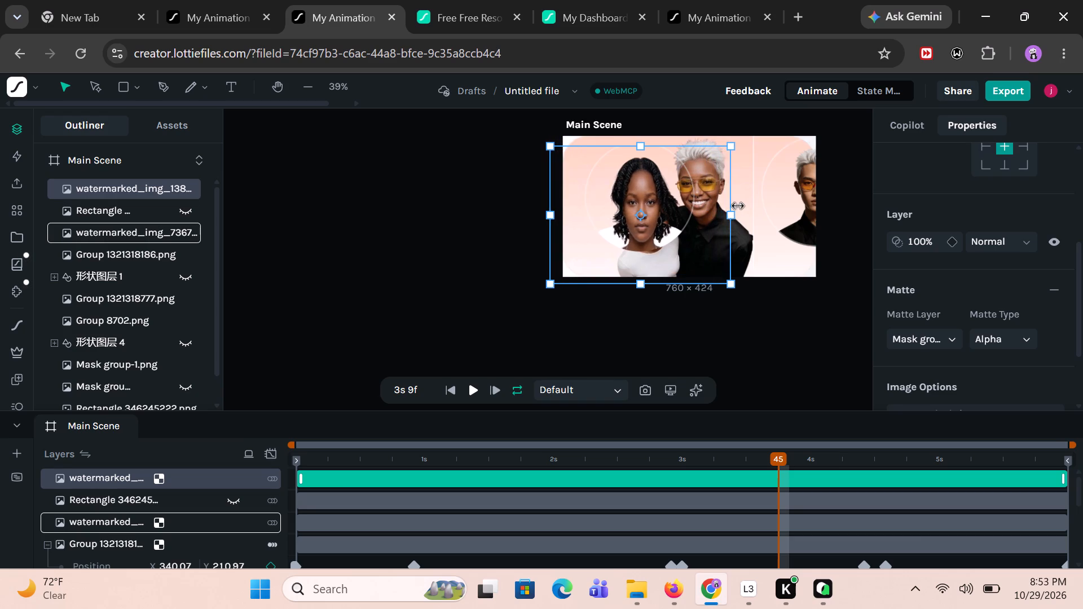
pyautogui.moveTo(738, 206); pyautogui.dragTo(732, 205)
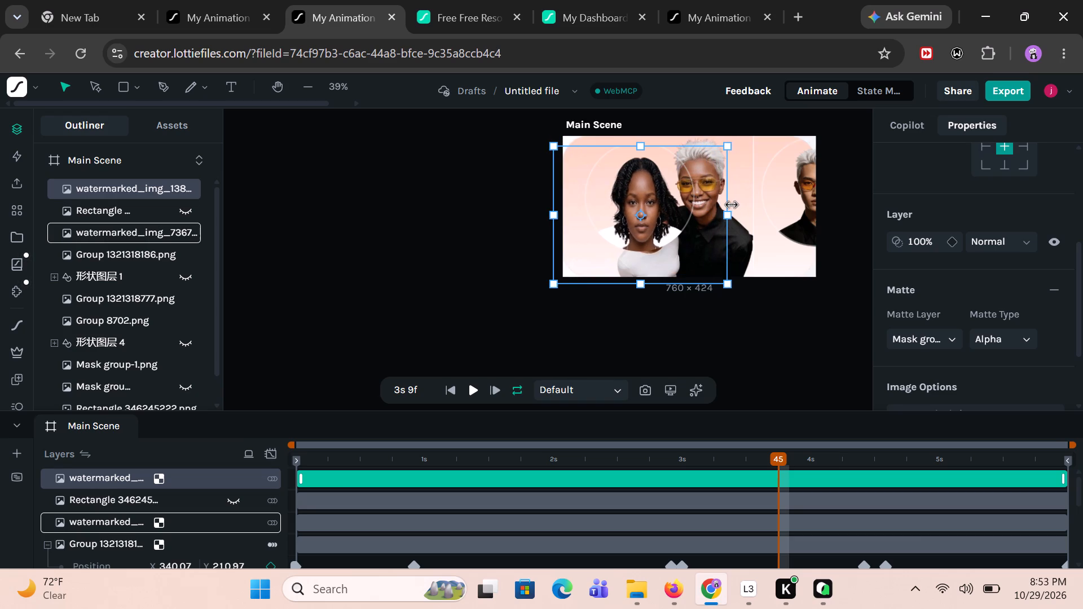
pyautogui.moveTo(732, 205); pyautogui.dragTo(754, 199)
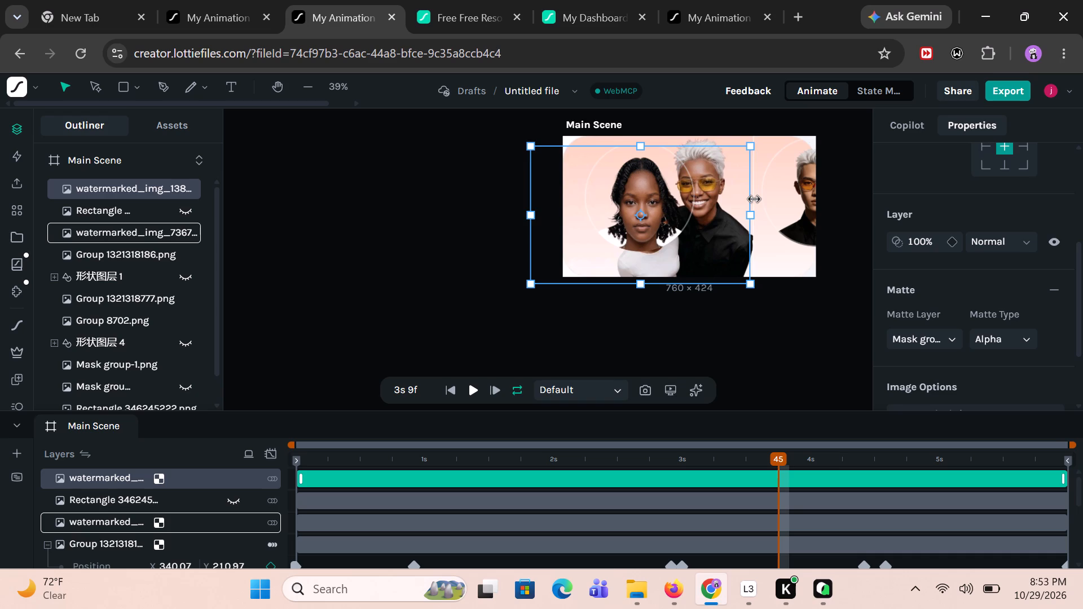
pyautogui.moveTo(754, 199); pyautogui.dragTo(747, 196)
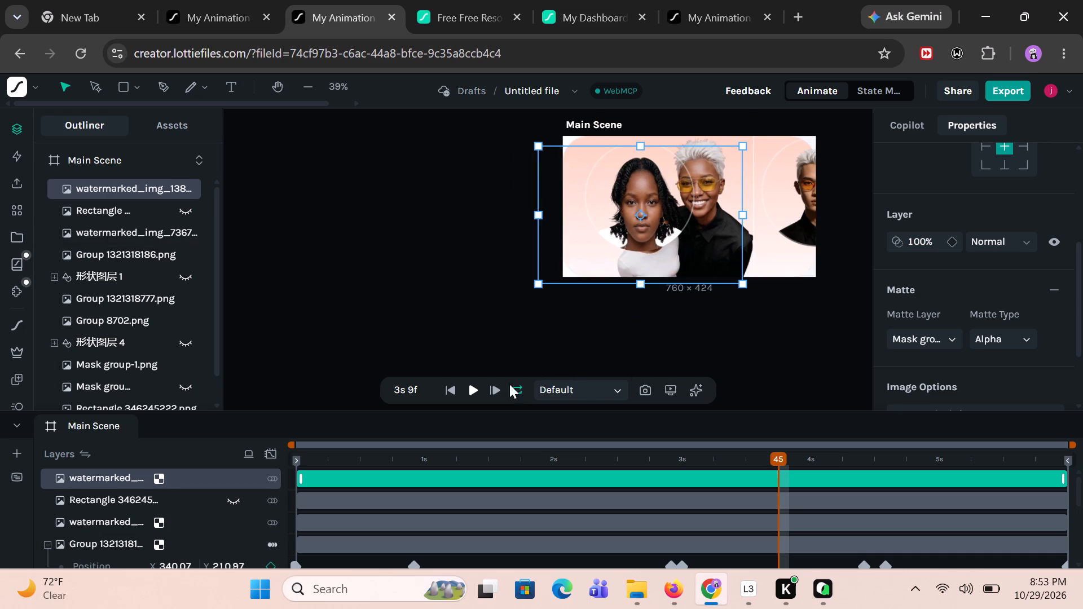
# Replay the animation, pause at 2s 5f, and narrow the masked portrait image until its left side sits inside Main Scene.
pyautogui.click(474, 390)
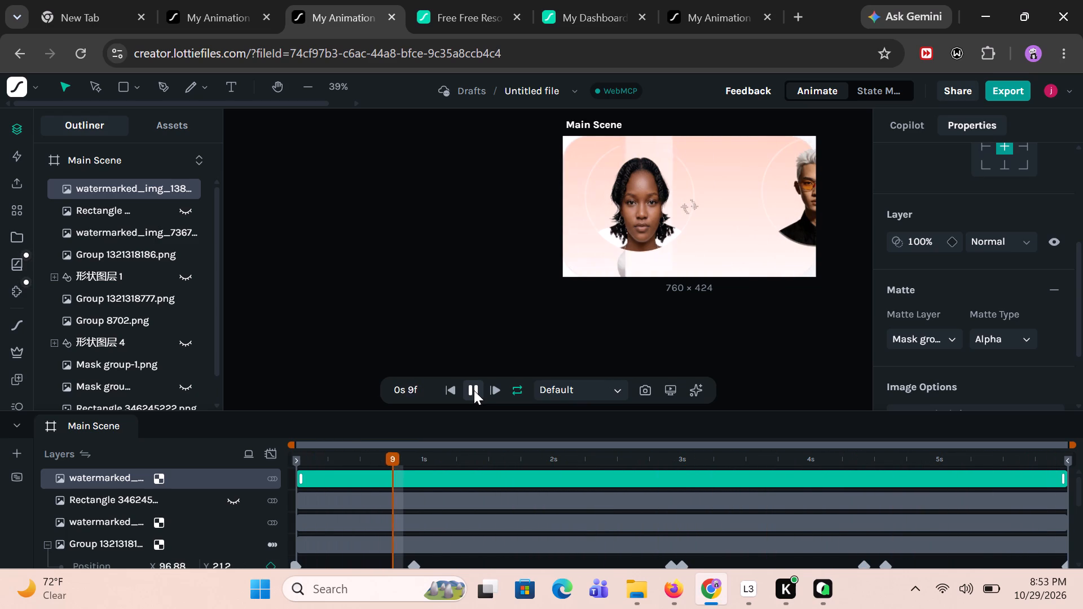
pyautogui.click(647, 199)
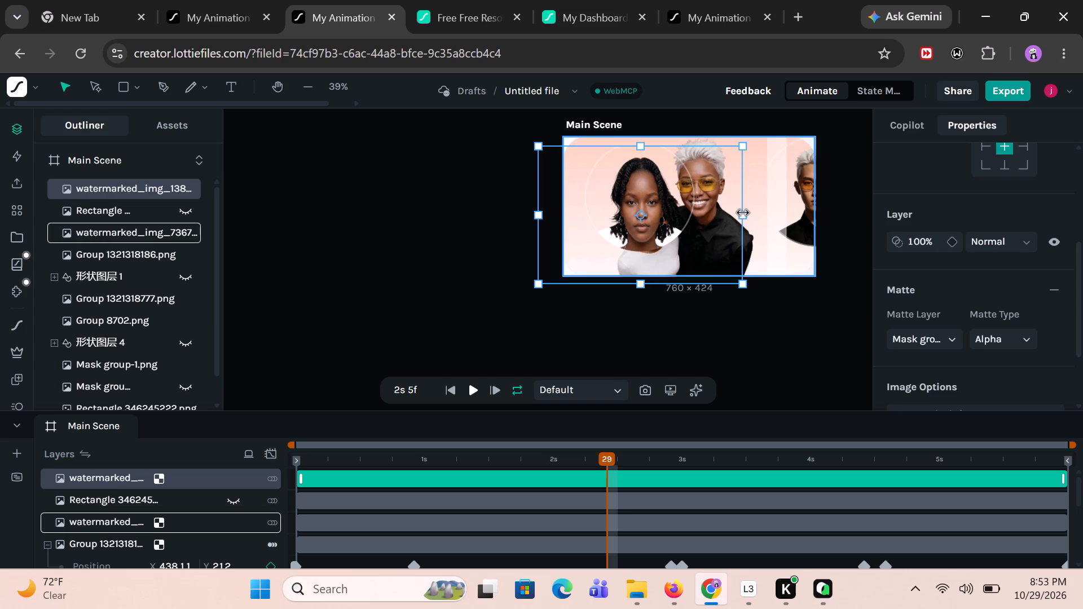
pyautogui.moveTo(743, 213); pyautogui.dragTo(709, 215)
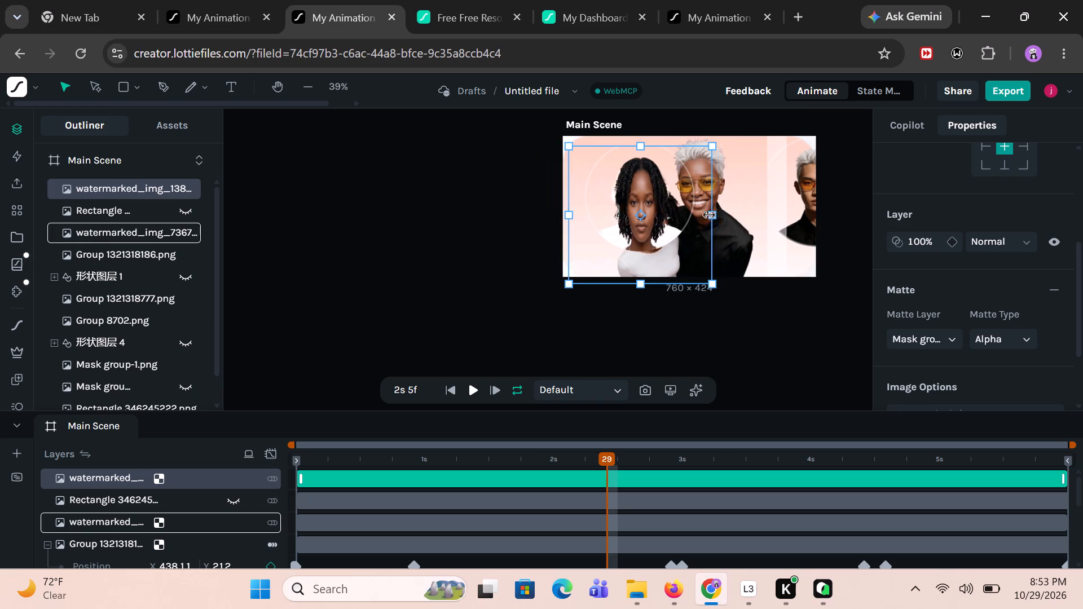
pyautogui.moveTo(709, 215); pyautogui.dragTo(705, 216)
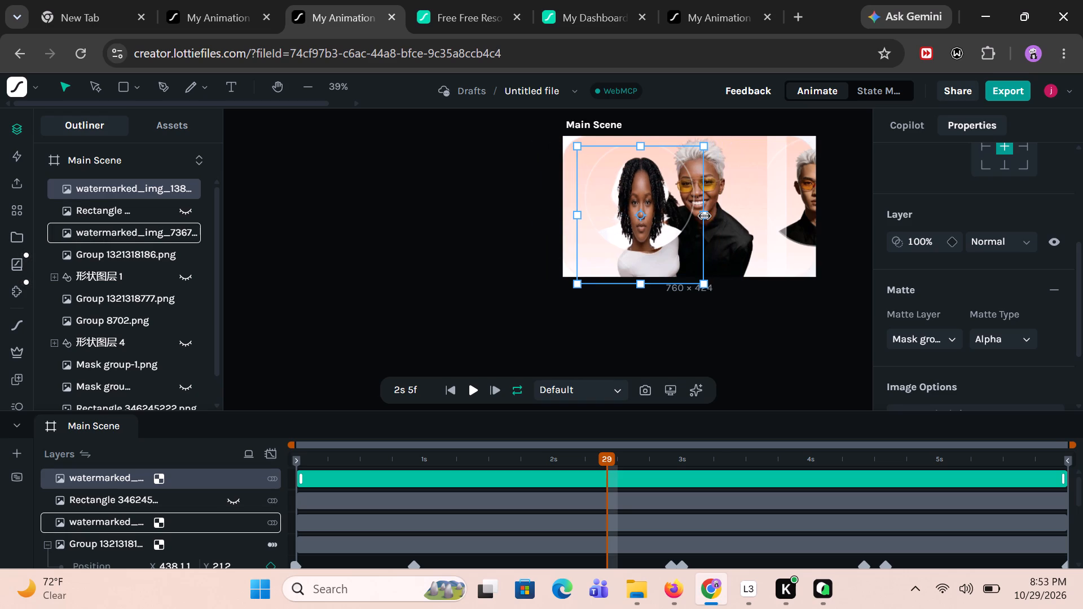
pyautogui.moveTo(705, 216); pyautogui.dragTo(703, 219)
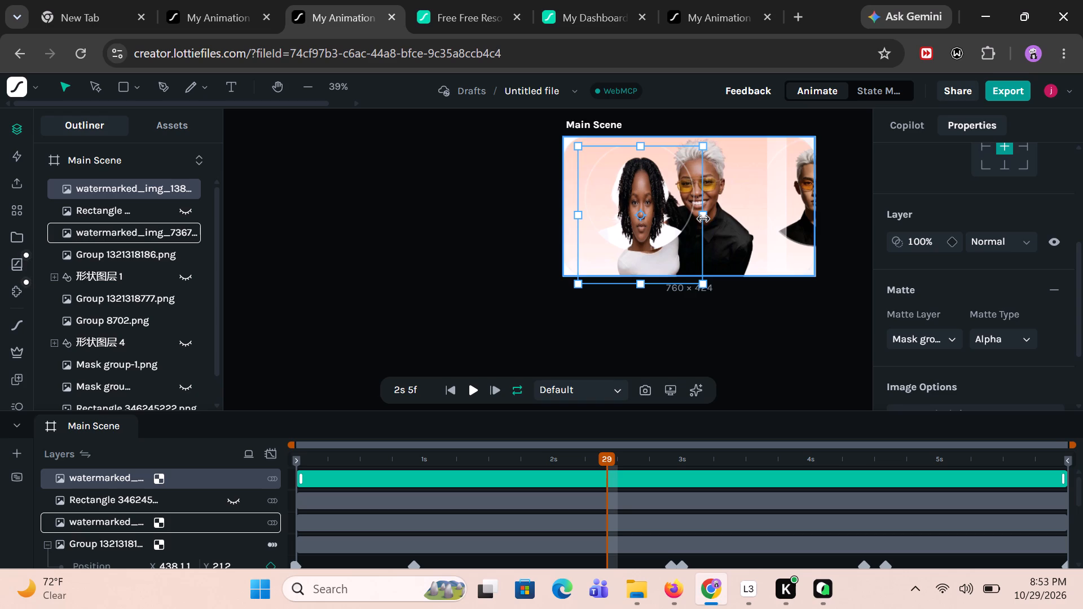
# Replay the animation, pause at 5s 7f, and inspect the layer properties of the Mask group-1.png portrait.
pyautogui.click(476, 385)
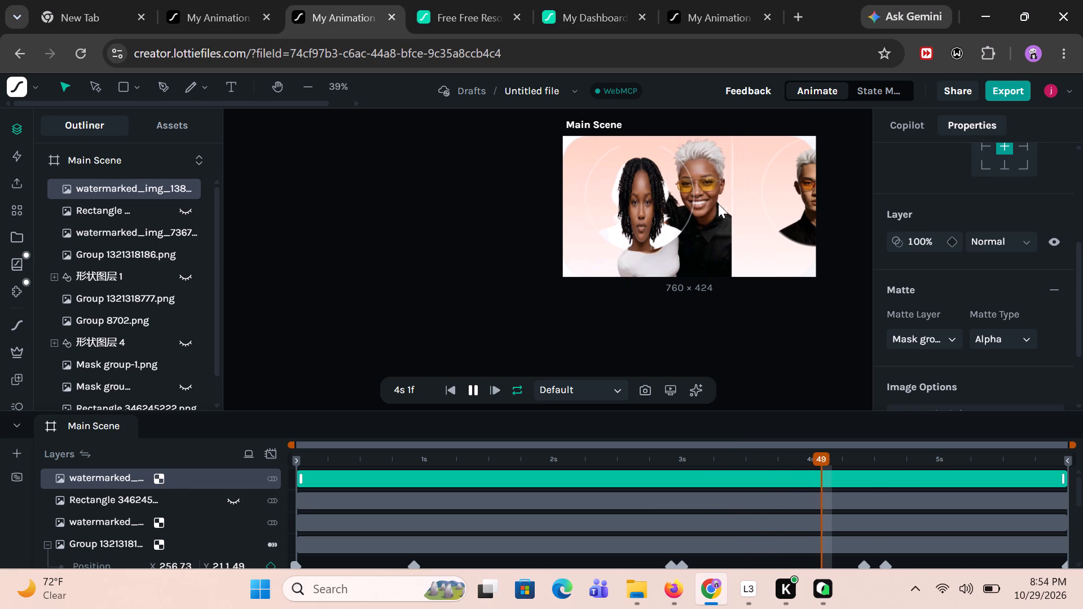
pyautogui.click(814, 197)
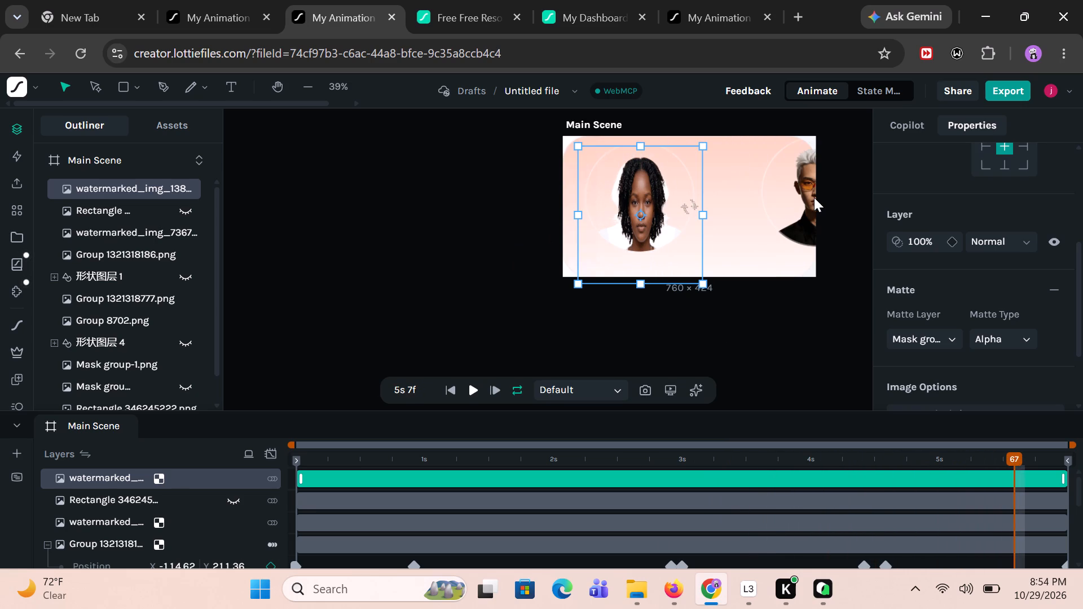
pyautogui.click(789, 192)
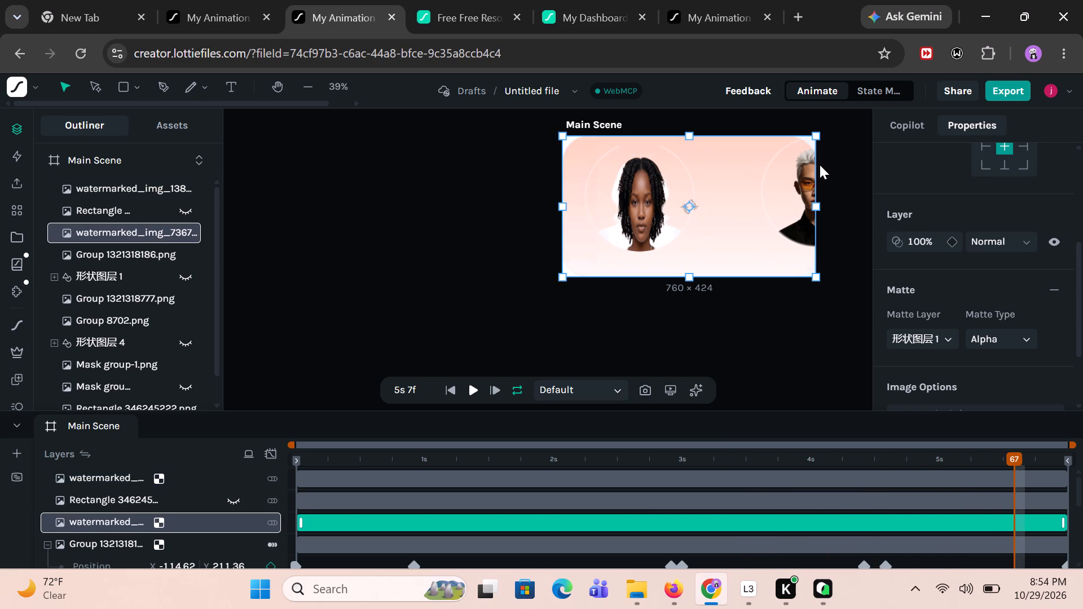
pyautogui.click(848, 194)
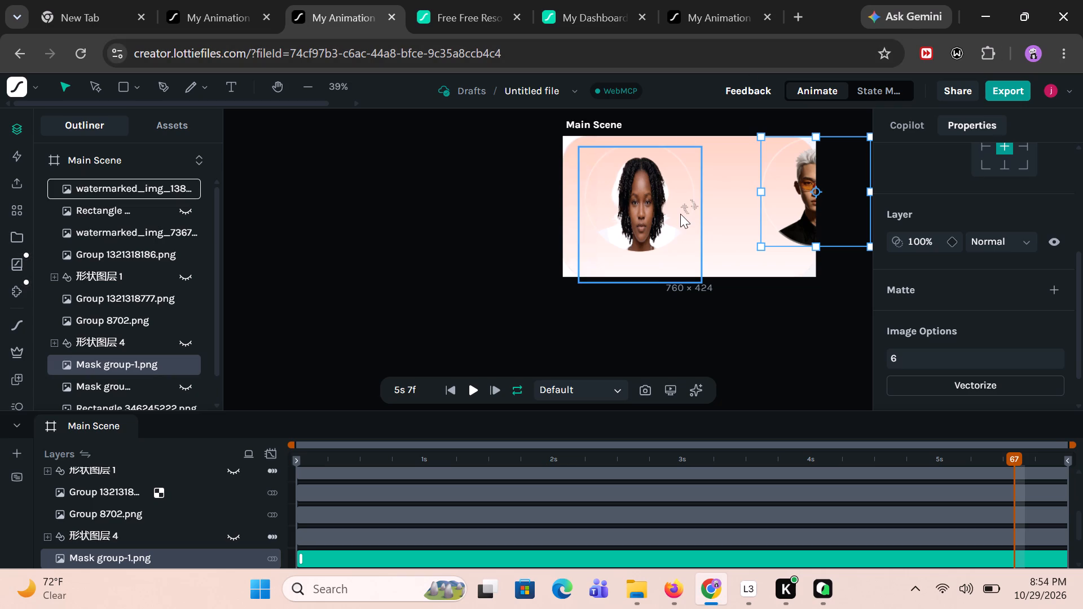
pyautogui.scroll(-2, 1000, 275)
pyautogui.scroll(1, 1000, 275)
pyautogui.scroll(-1, 1000, 275)
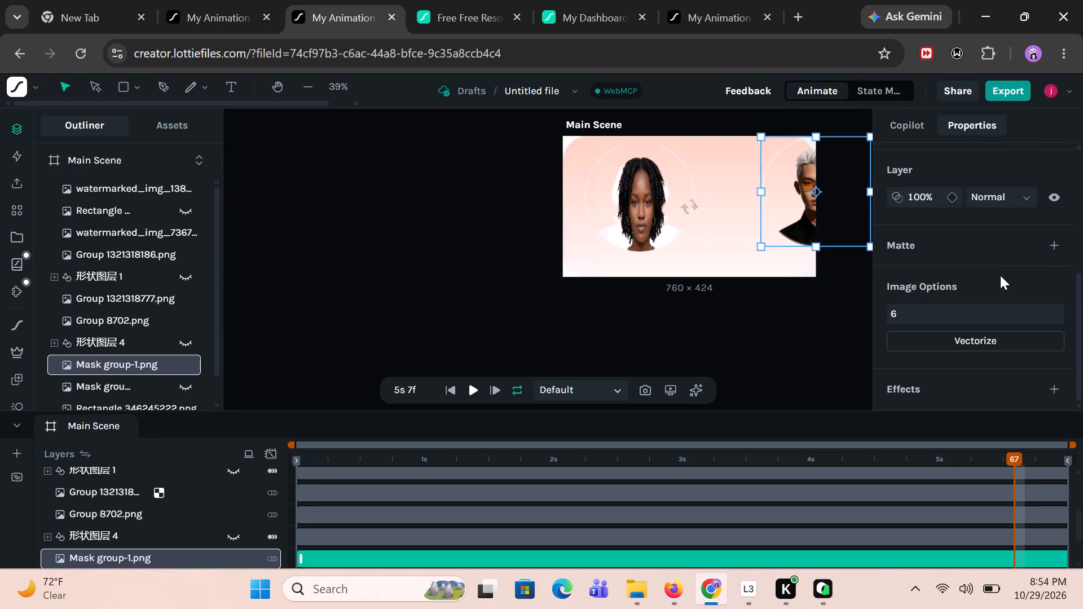
# Delete the hidden Mask group.png layer that serves as the portrait image's matte.
pyautogui.click(124, 392)
pyautogui.scroll(-1, 124, 392)
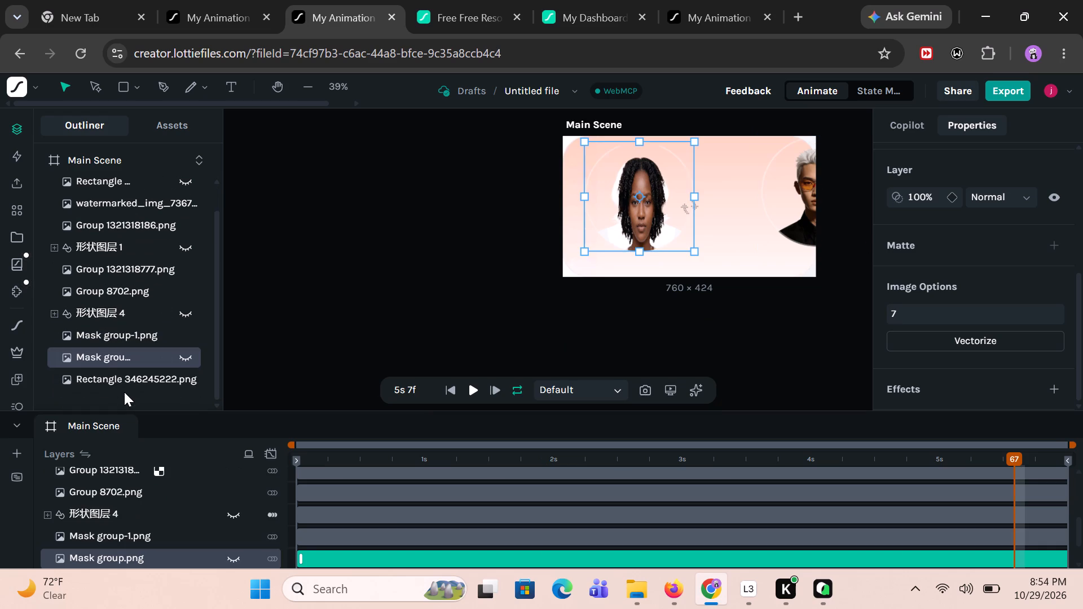
pyautogui.click(103, 360)
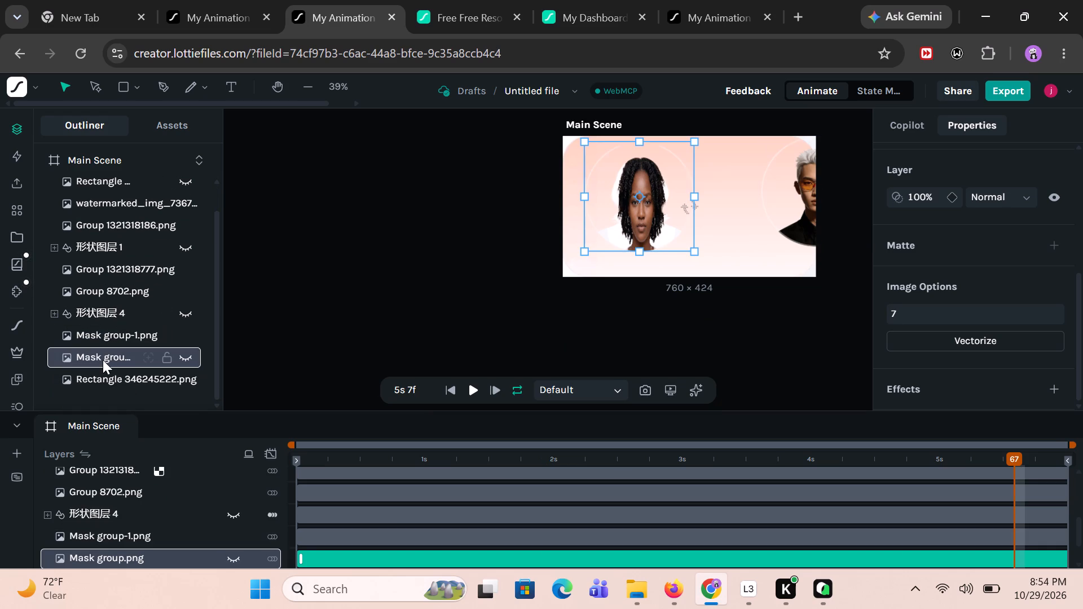
pyautogui.click(103, 360)
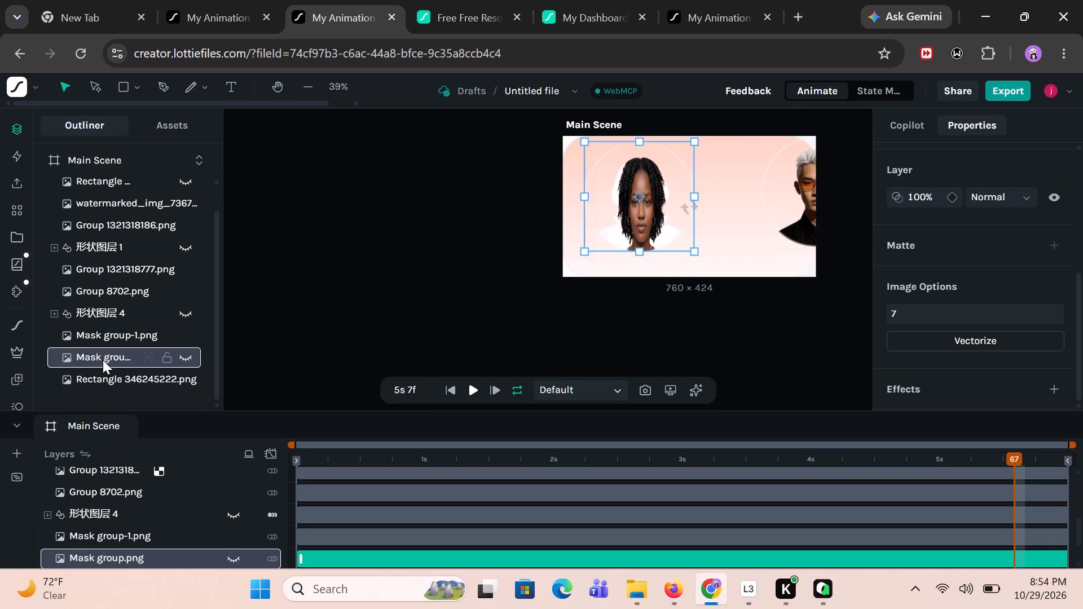
pyautogui.click(103, 360)
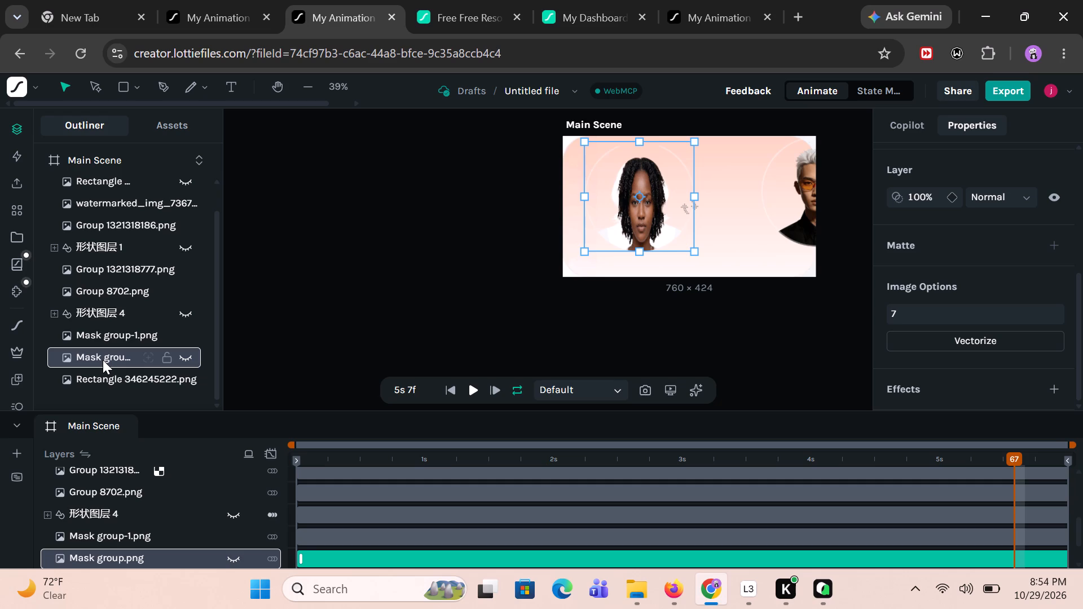
pyautogui.click(103, 360)
pyautogui.press('Delete')
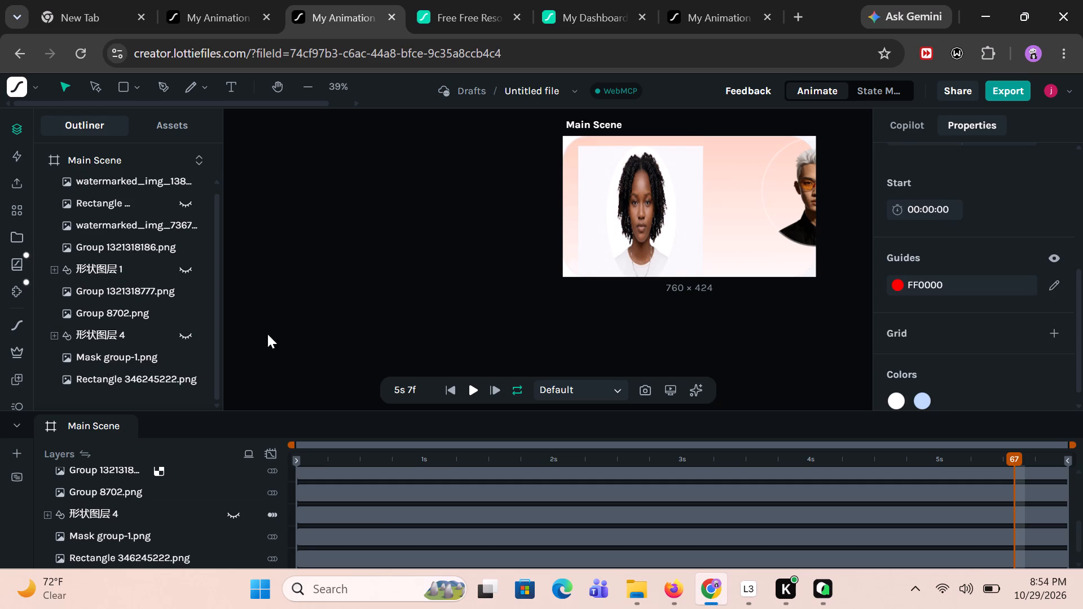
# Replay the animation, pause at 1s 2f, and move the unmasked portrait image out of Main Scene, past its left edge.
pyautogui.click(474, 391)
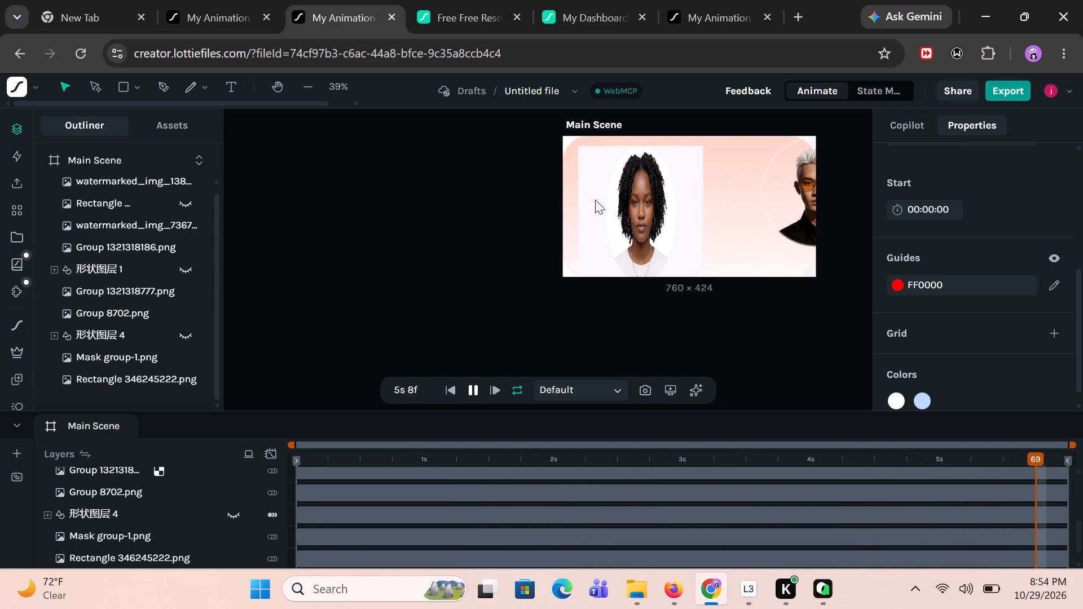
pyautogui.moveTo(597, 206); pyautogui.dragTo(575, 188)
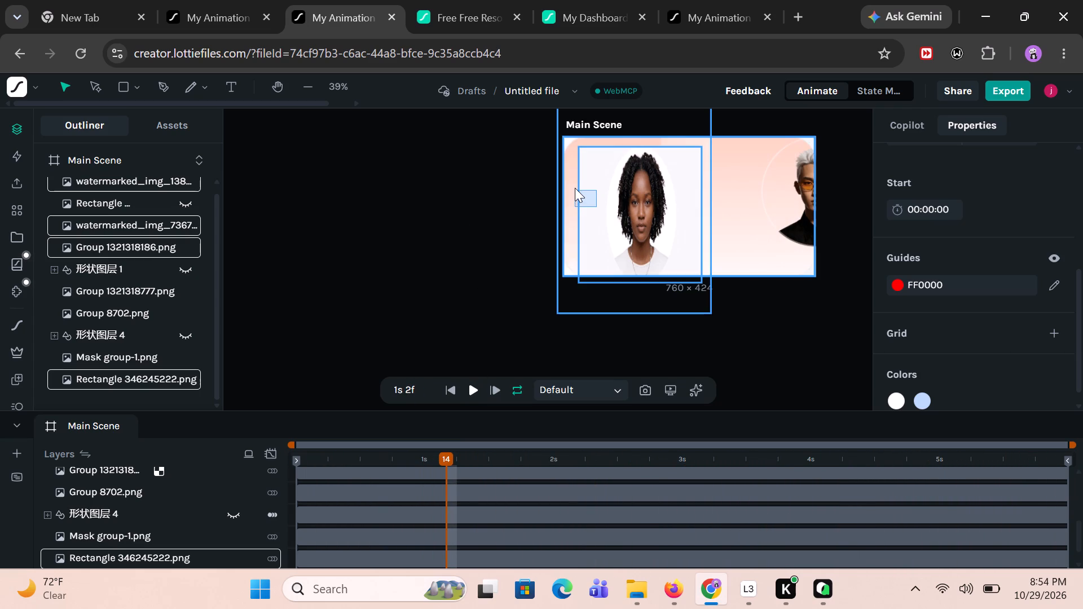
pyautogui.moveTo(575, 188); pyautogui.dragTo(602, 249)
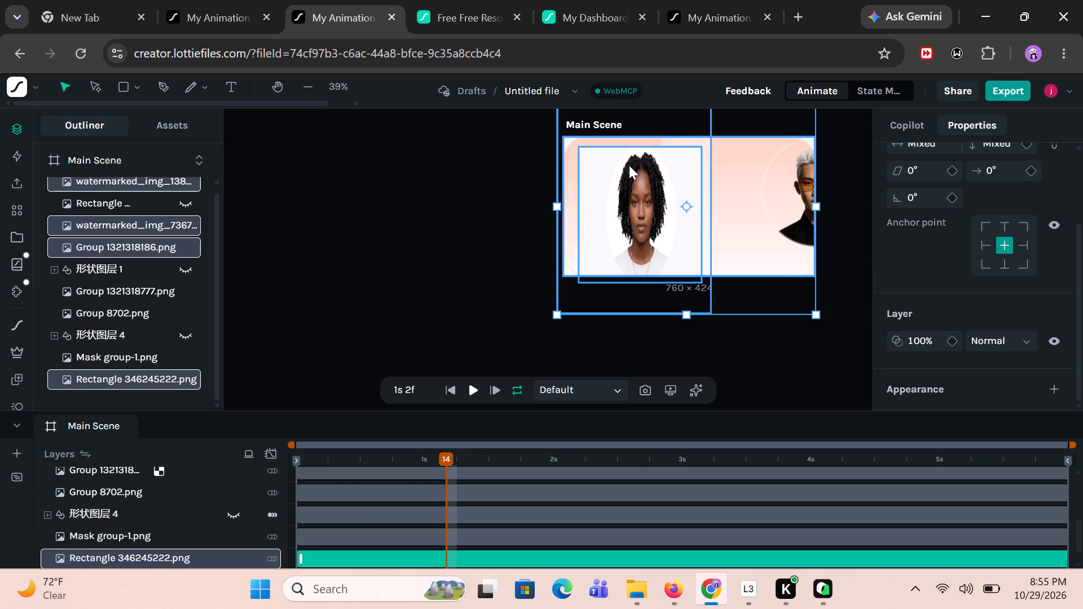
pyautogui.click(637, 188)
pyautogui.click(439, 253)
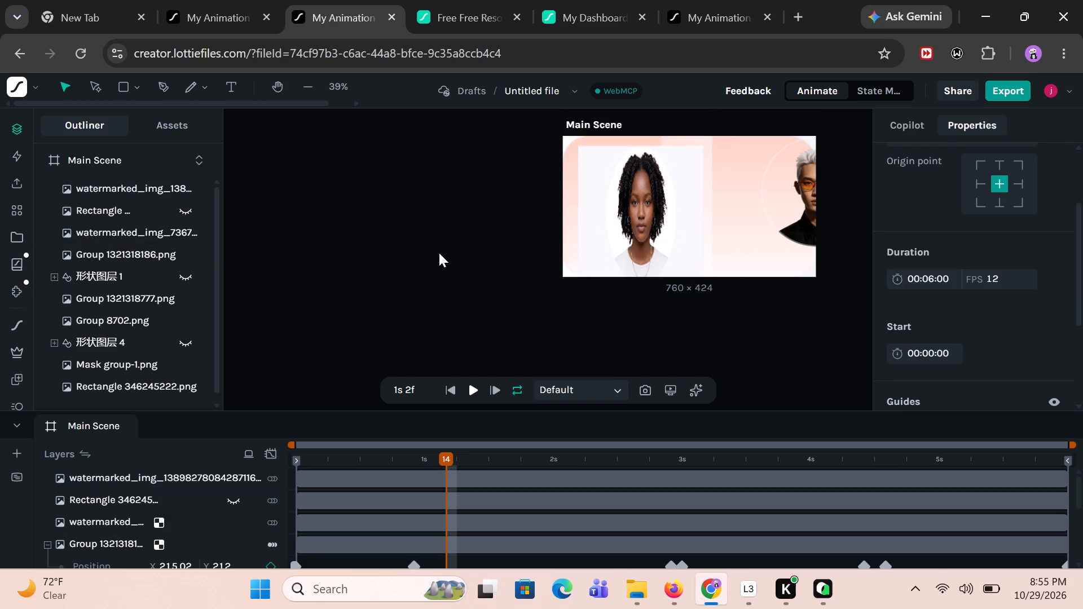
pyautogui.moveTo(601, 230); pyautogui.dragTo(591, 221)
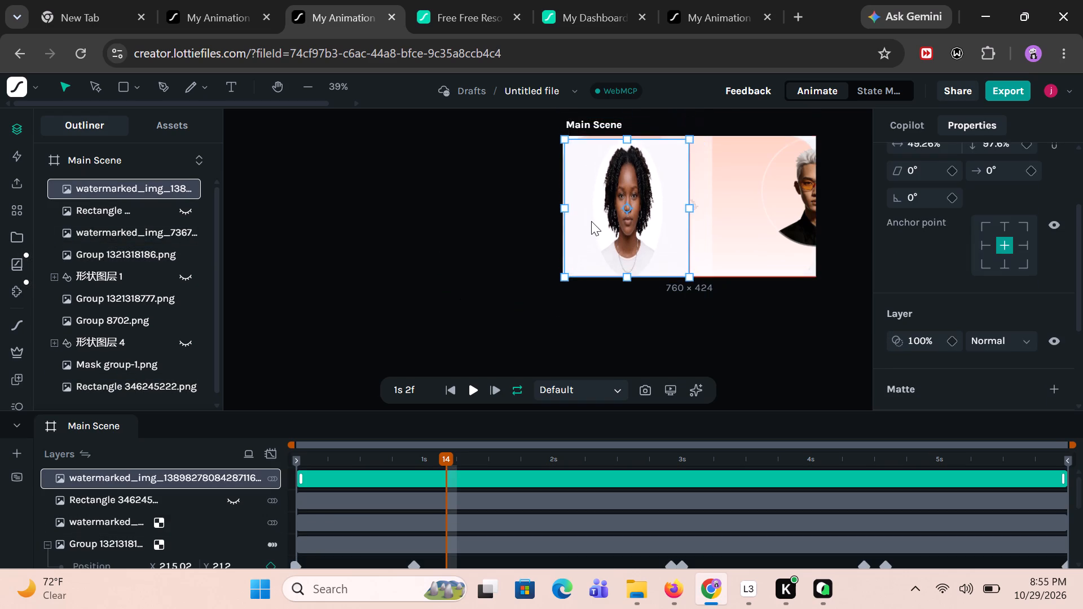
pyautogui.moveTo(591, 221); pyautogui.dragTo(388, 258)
# Replay the animation, pause at 4s 3f, and move the portrait image back over Main Scene's left half, flush with its left edge.
pyautogui.click(477, 390)
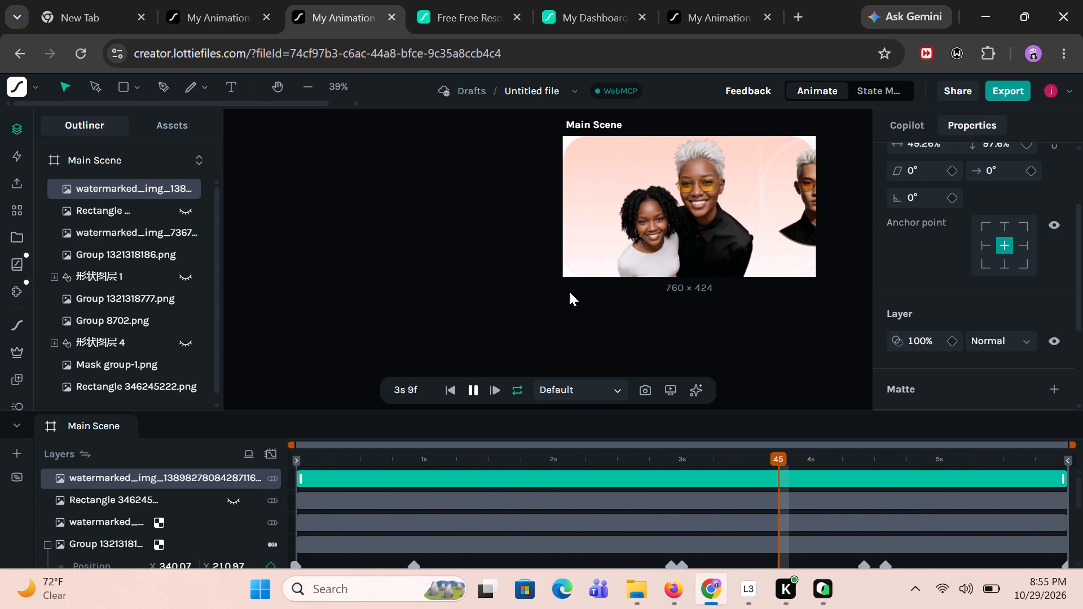
pyautogui.click(496, 261)
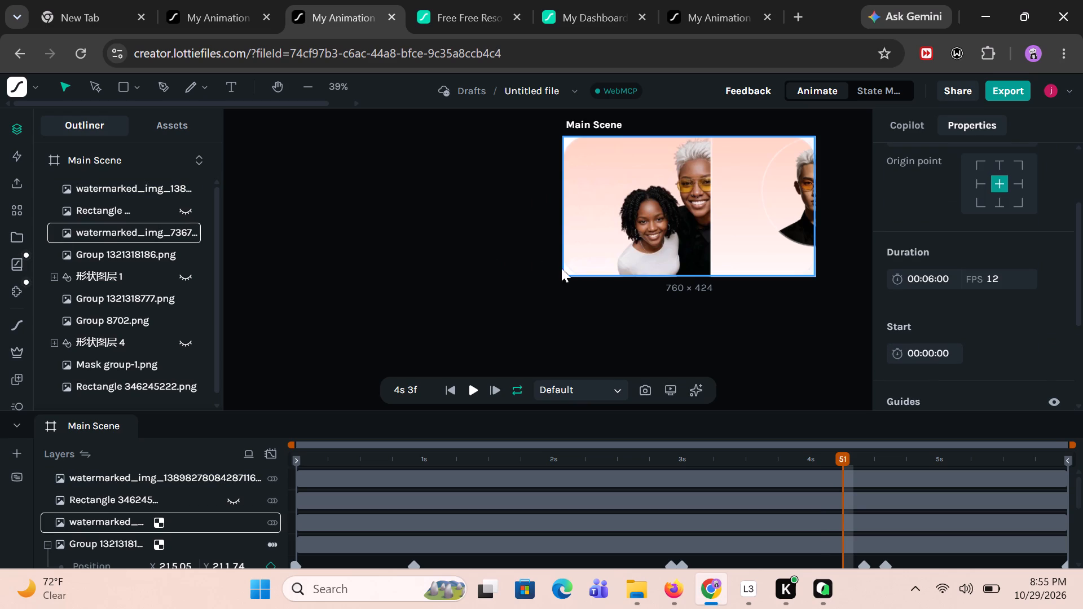
pyautogui.moveTo(433, 214); pyautogui.dragTo(593, 176)
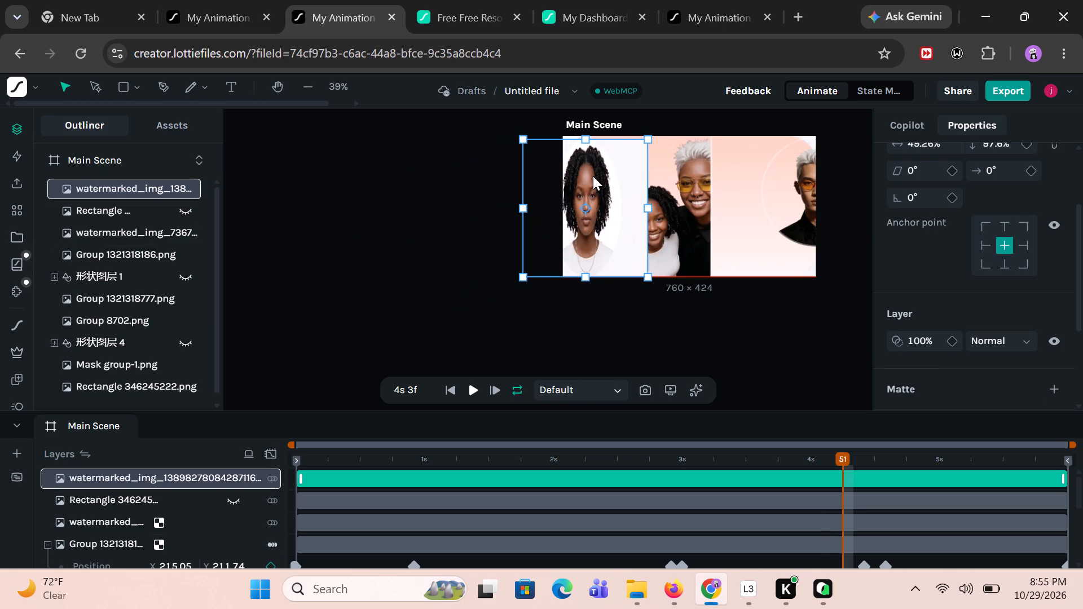
pyautogui.moveTo(593, 176); pyautogui.dragTo(626, 174)
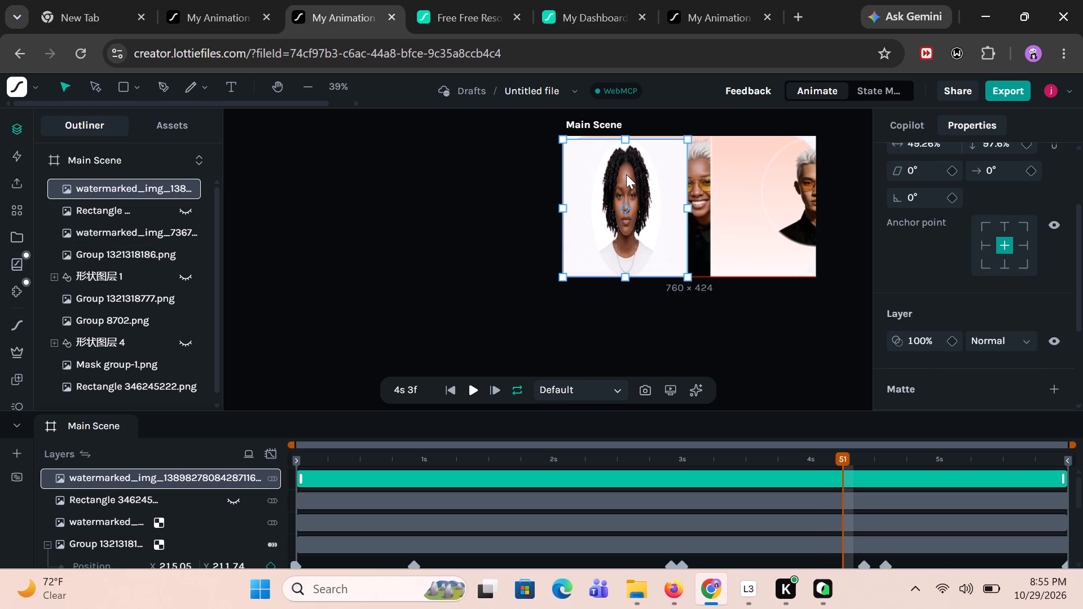
pyautogui.moveTo(626, 174); pyautogui.dragTo(646, 163)
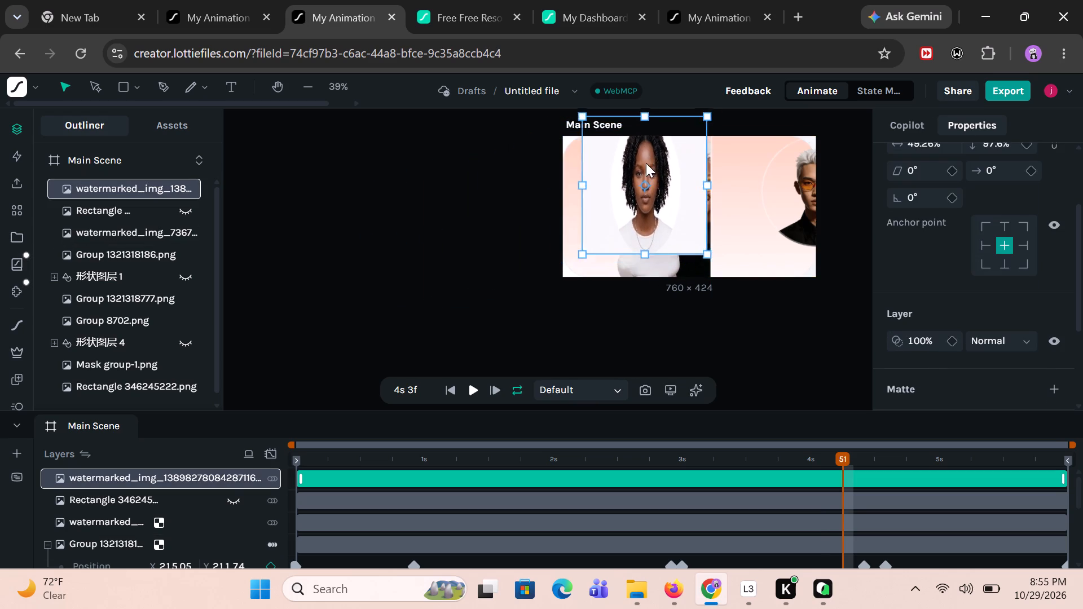
pyautogui.moveTo(646, 163); pyautogui.dragTo(631, 174)
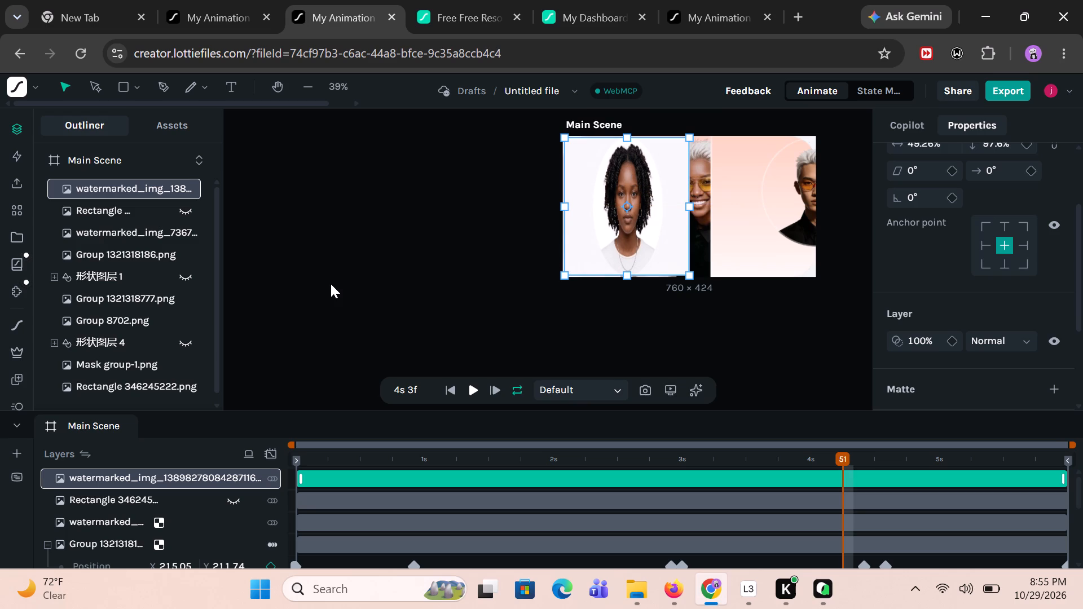
# Undo the portrait image's last two moves and the deletion of its Mask group.png matte layer.
pyautogui.hotkey('ctrl', 'z')
pyautogui.hotkey('ctrl', 'z')
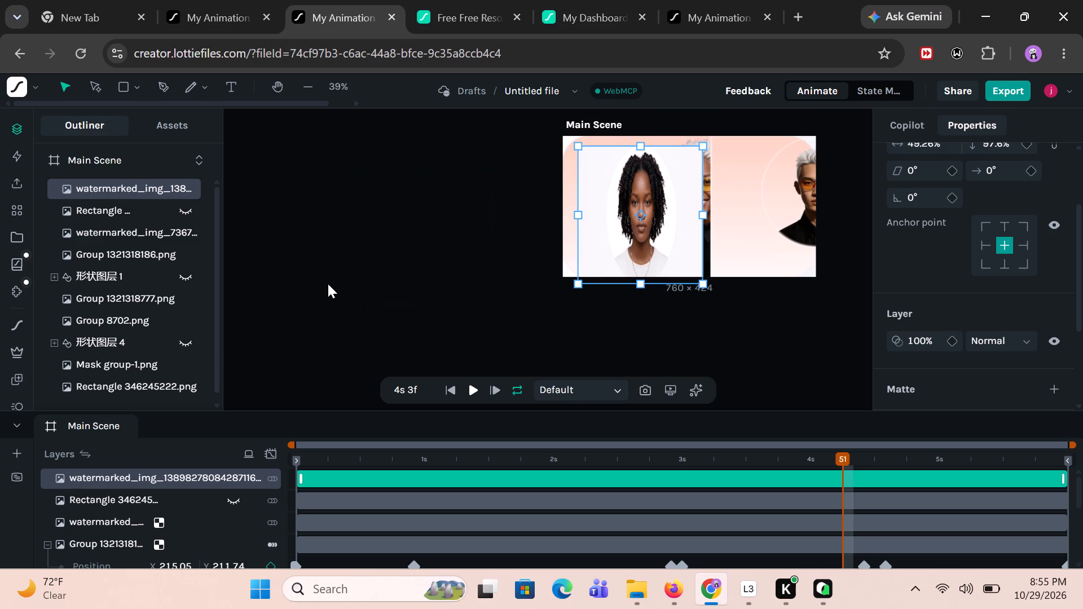
pyautogui.hotkey('ctrl', 'z')
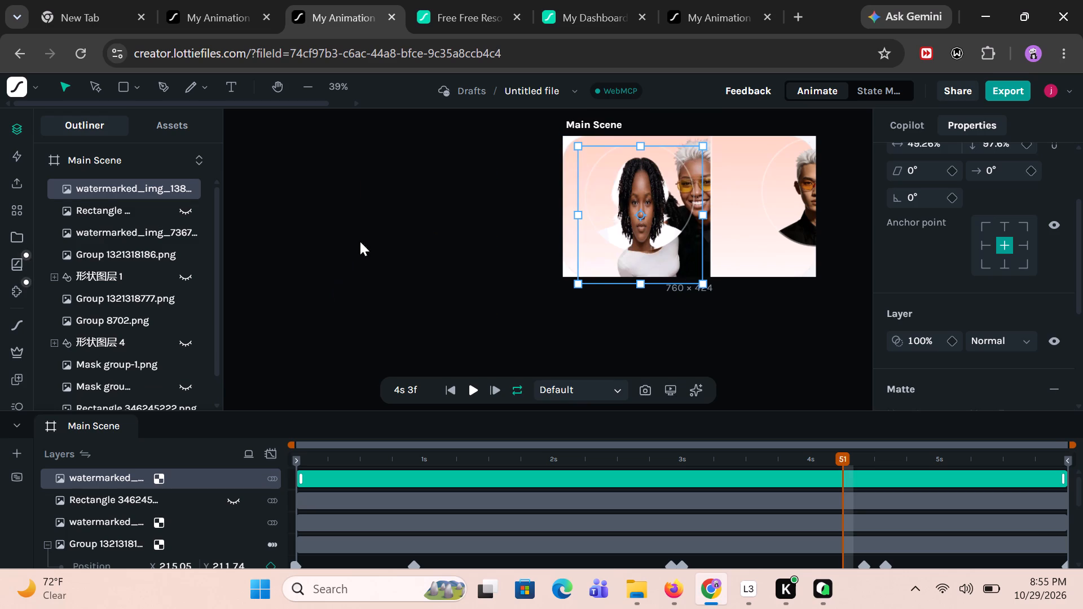
pyautogui.click(456, 263)
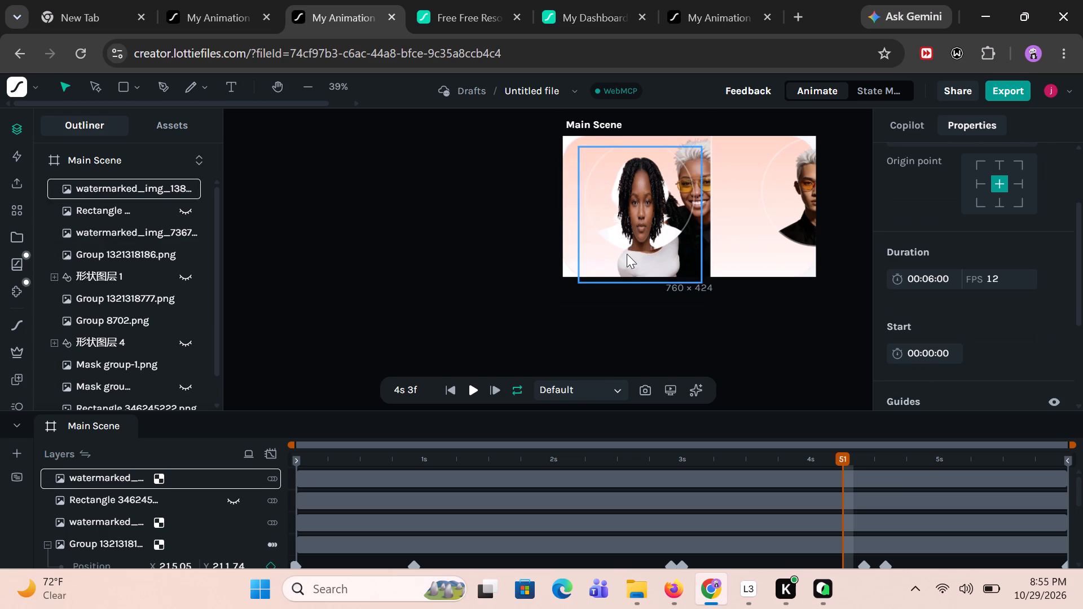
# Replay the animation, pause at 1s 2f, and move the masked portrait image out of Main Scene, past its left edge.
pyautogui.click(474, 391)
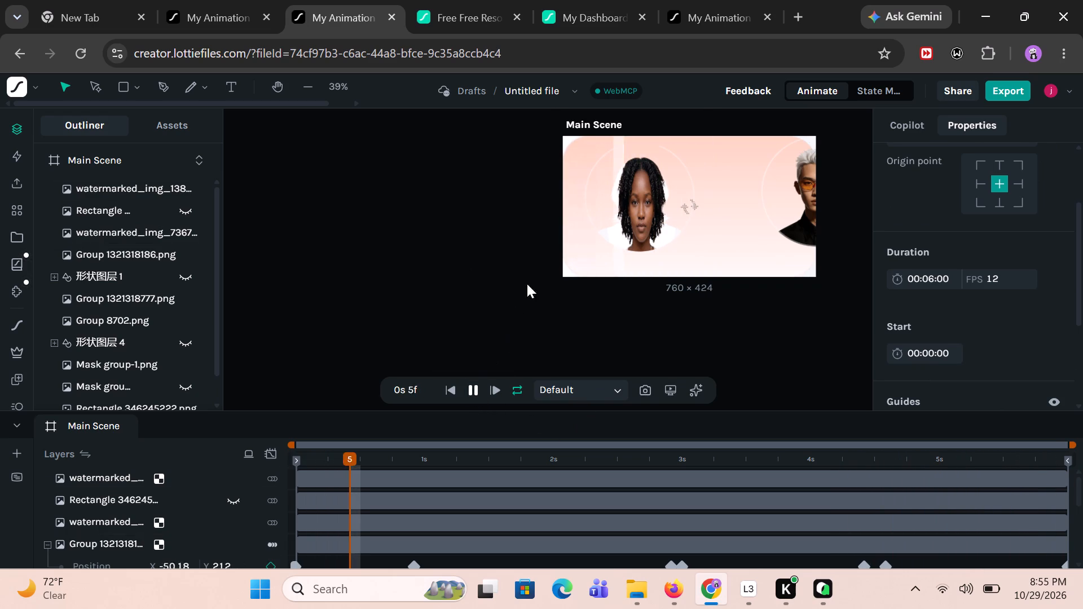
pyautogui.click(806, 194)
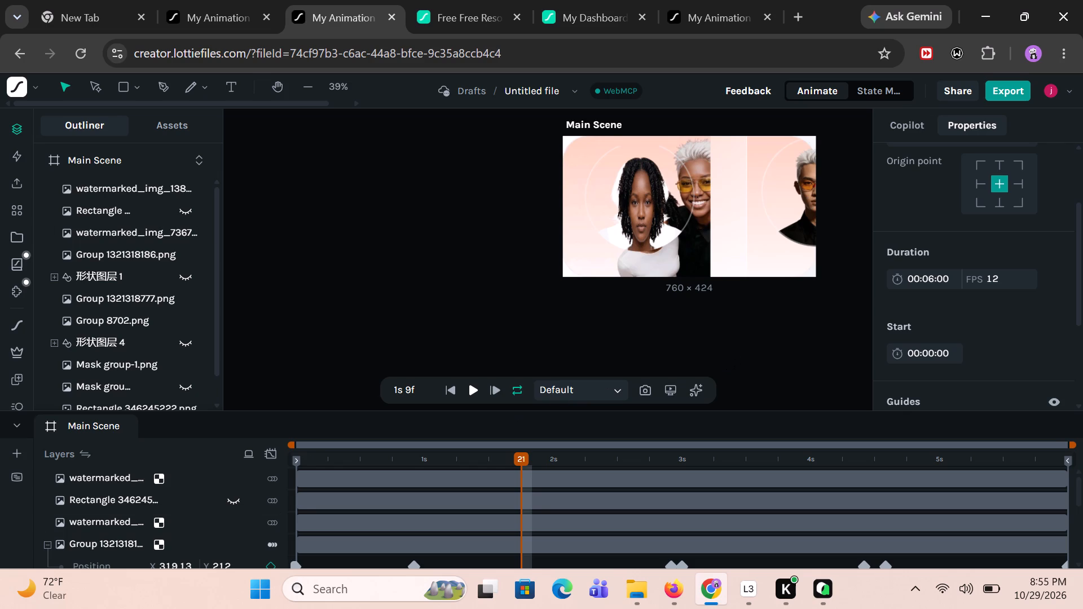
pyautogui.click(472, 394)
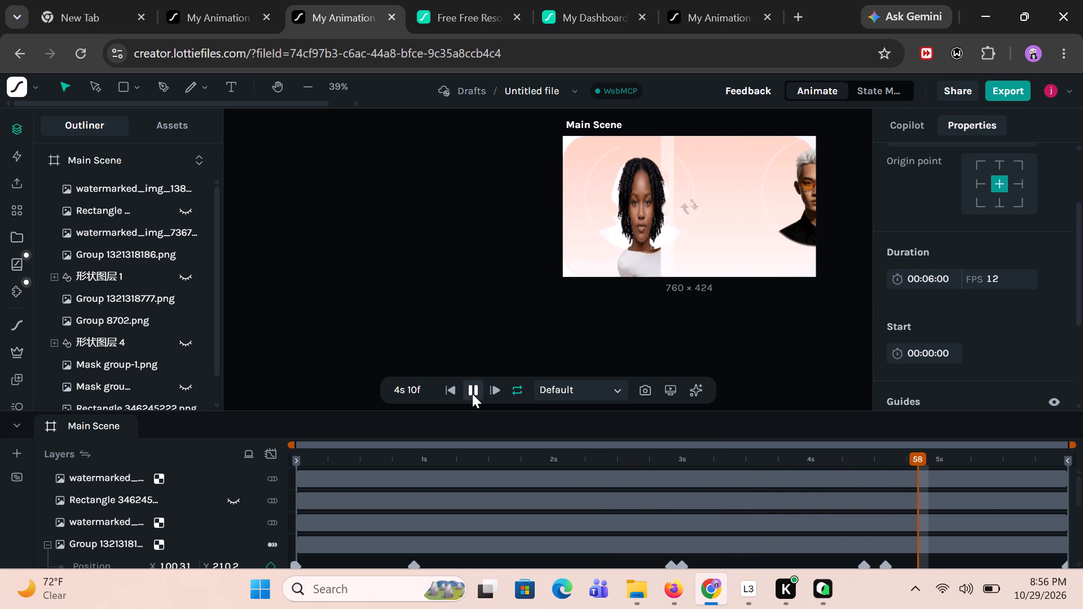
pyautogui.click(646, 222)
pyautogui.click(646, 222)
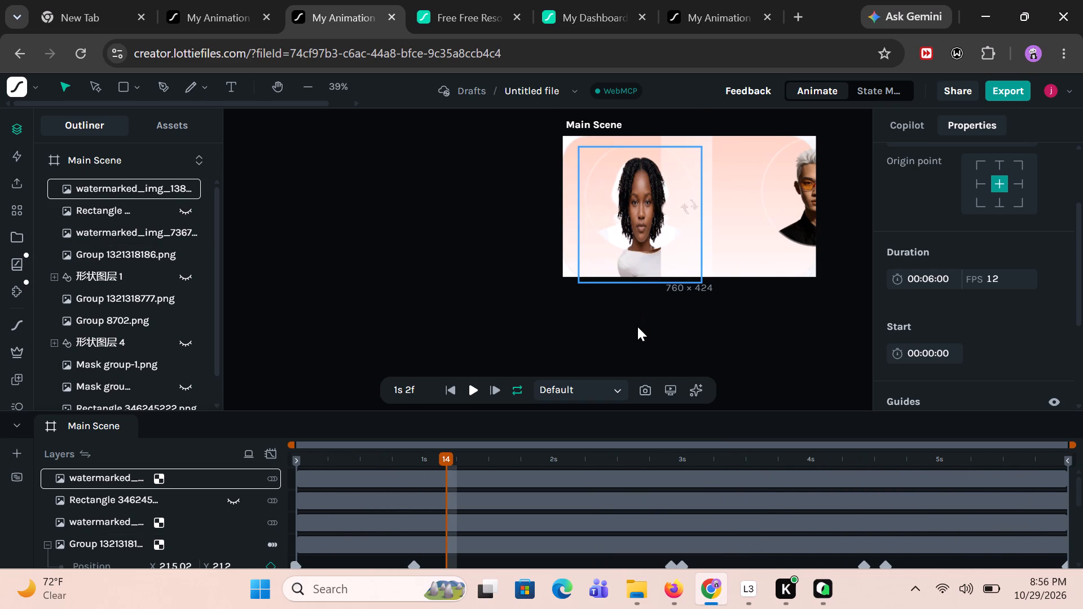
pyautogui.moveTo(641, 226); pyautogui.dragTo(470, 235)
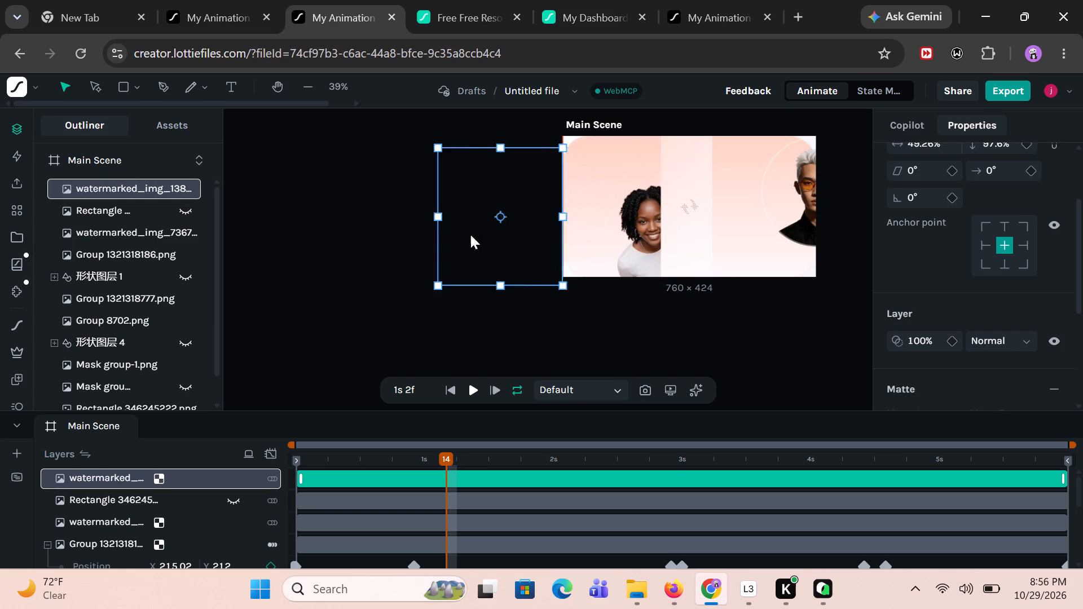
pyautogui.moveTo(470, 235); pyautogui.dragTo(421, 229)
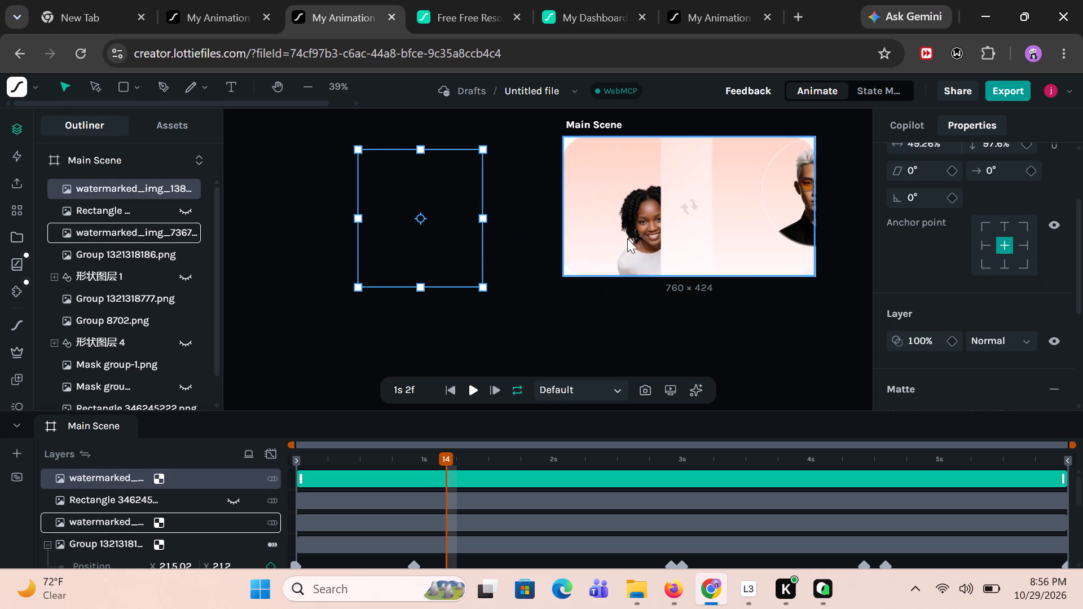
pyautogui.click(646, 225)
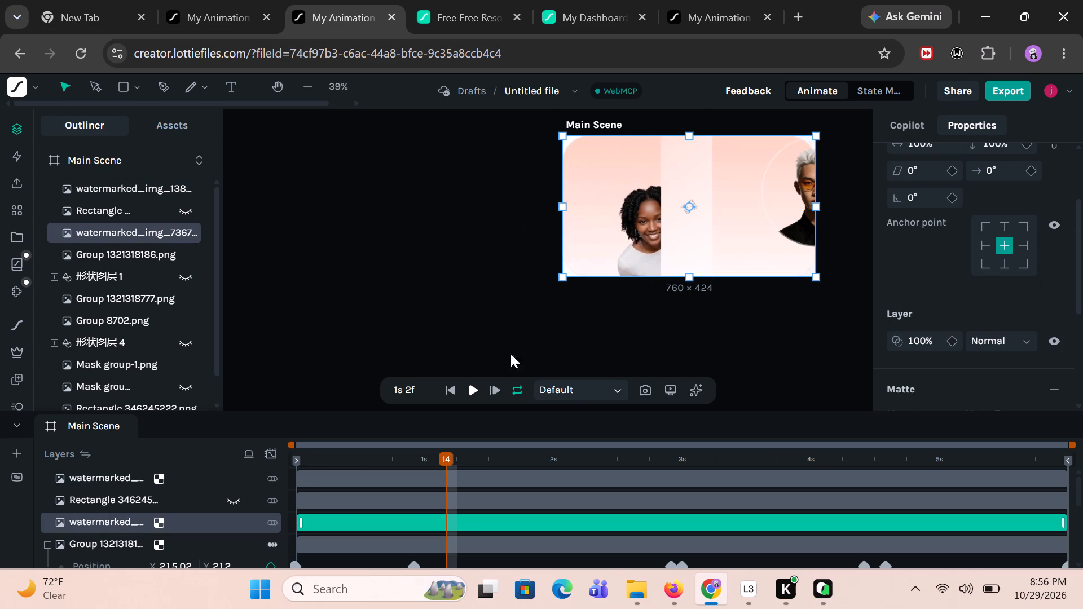
# Replay the animation, pause at 0s 4f, and move the masked portrait image back over the circle in Main Scene's left half.
pyautogui.click(473, 392)
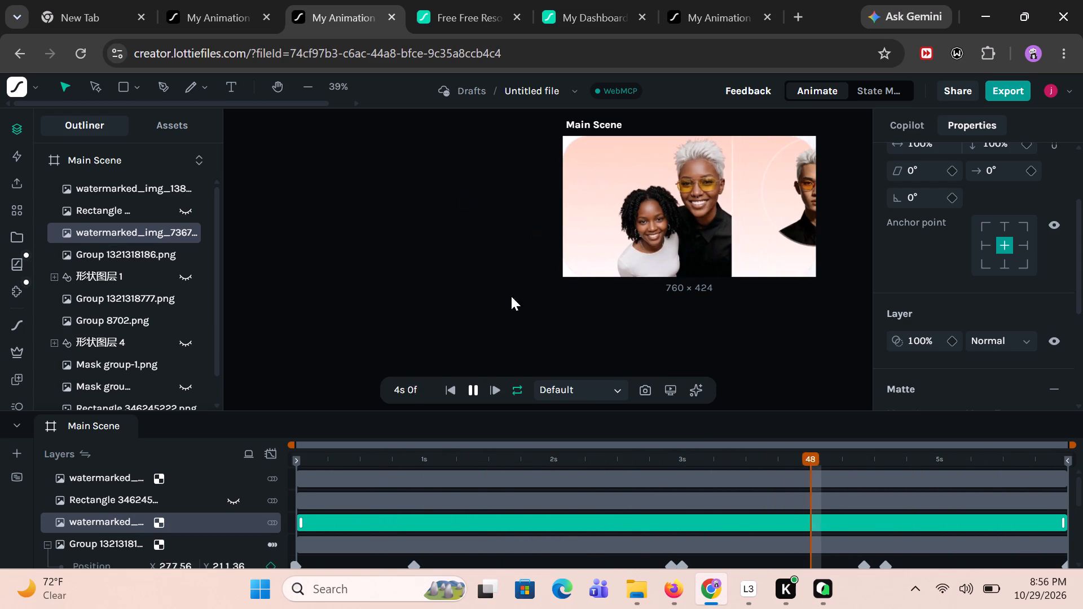
pyautogui.click(470, 386)
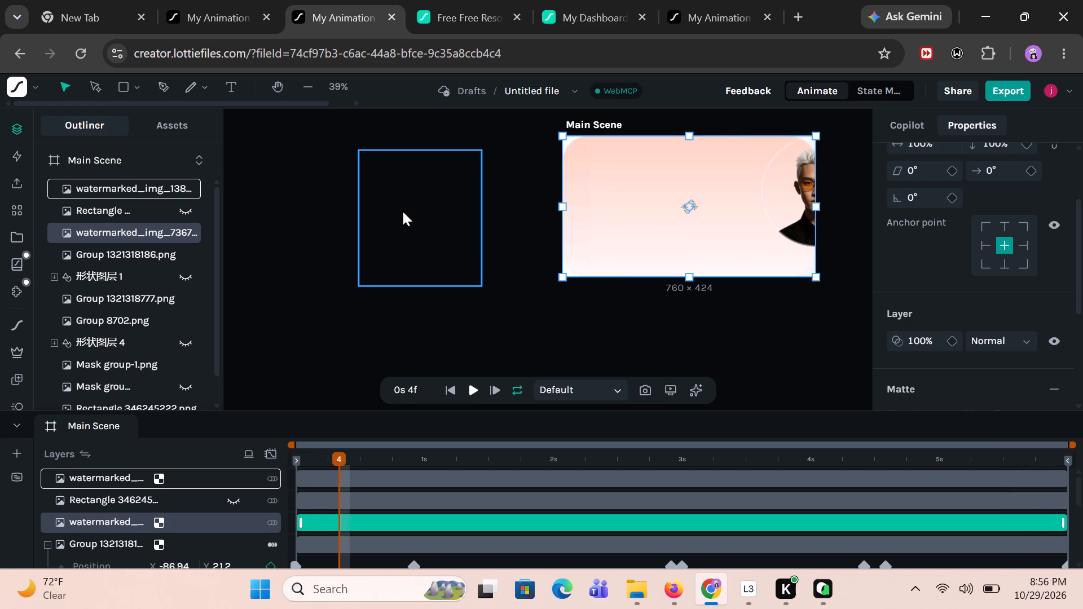
pyautogui.click(403, 222)
pyautogui.moveTo(403, 222); pyautogui.dragTo(517, 219)
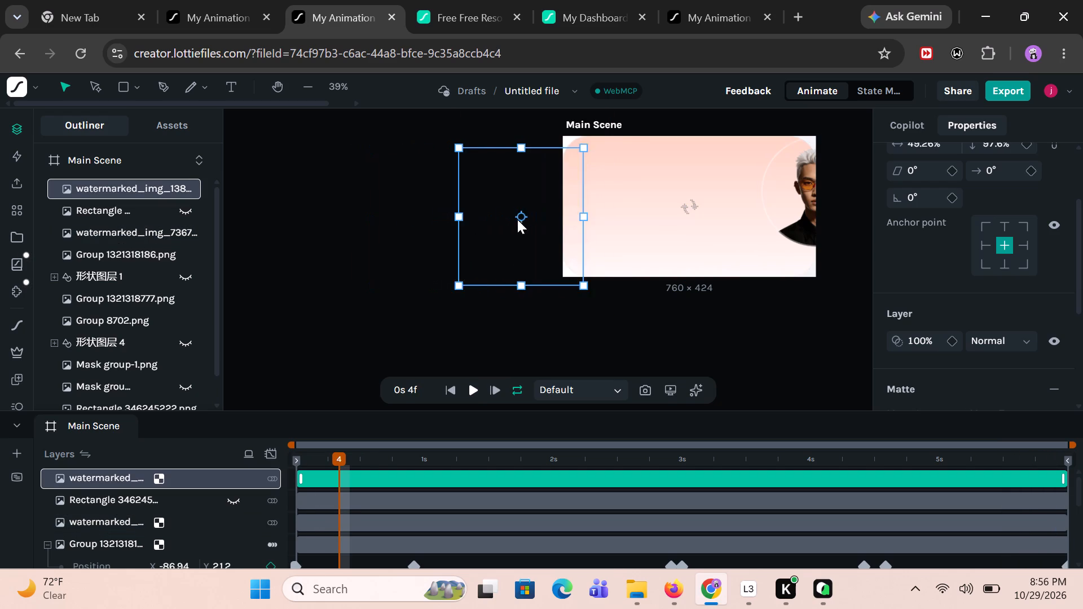
pyautogui.moveTo(517, 219); pyautogui.dragTo(604, 208)
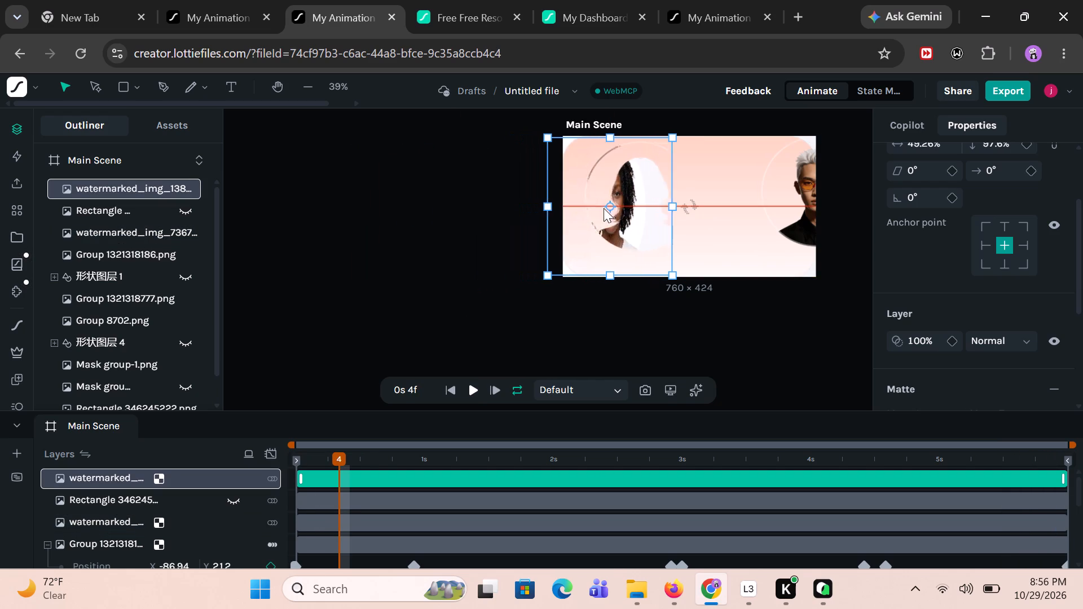
pyautogui.moveTo(604, 208); pyautogui.dragTo(642, 224)
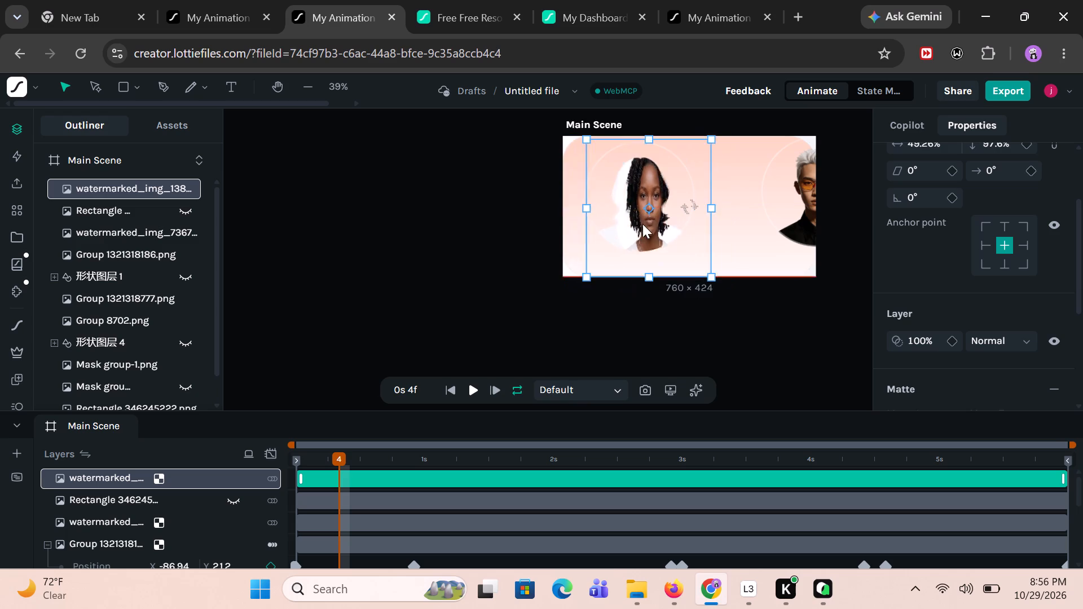
pyautogui.moveTo(642, 224); pyautogui.dragTo(623, 224)
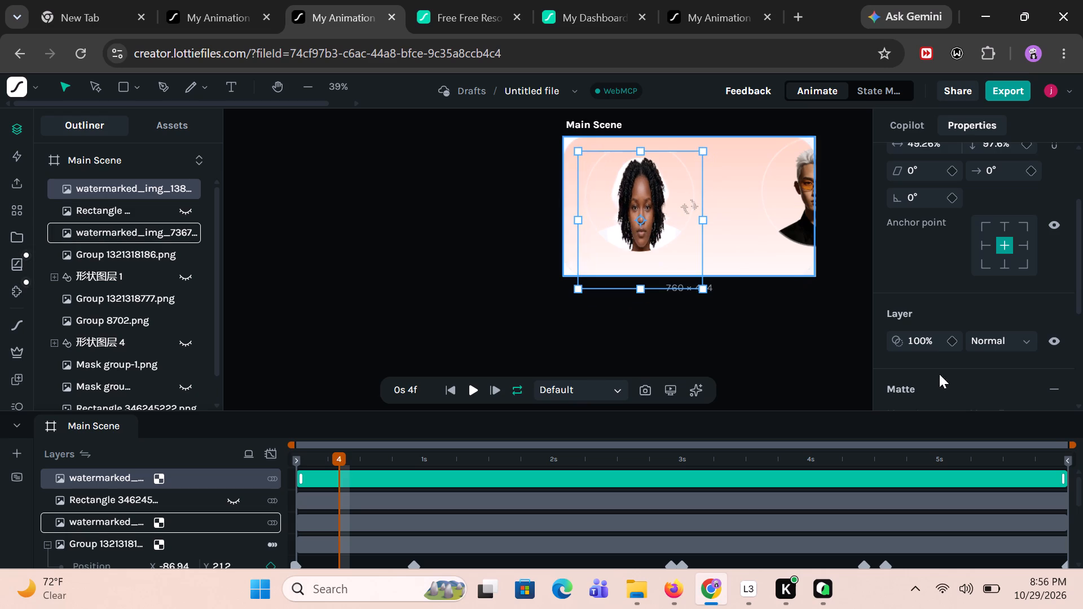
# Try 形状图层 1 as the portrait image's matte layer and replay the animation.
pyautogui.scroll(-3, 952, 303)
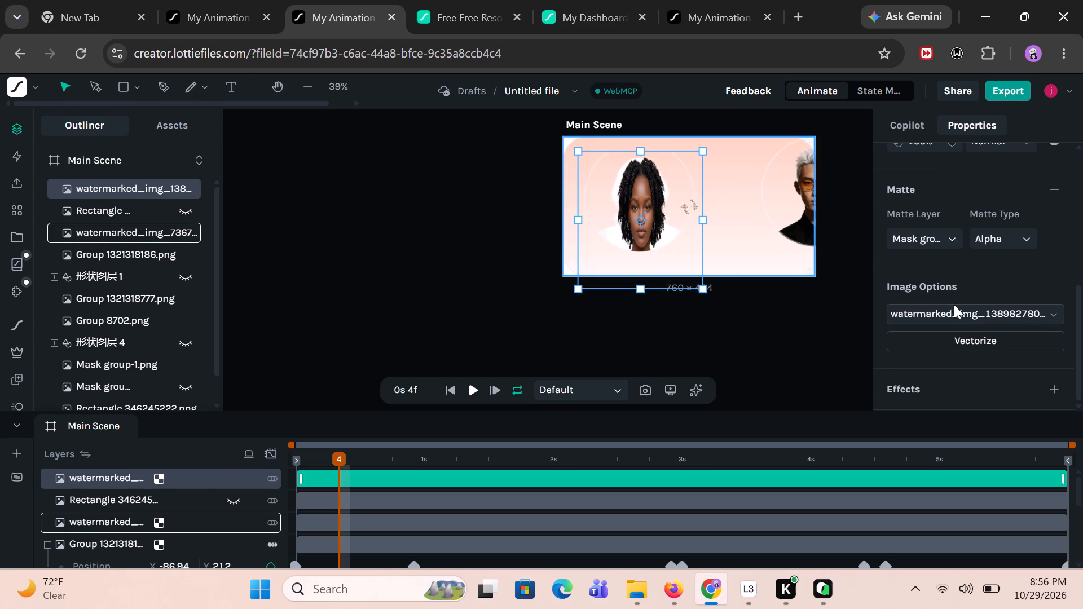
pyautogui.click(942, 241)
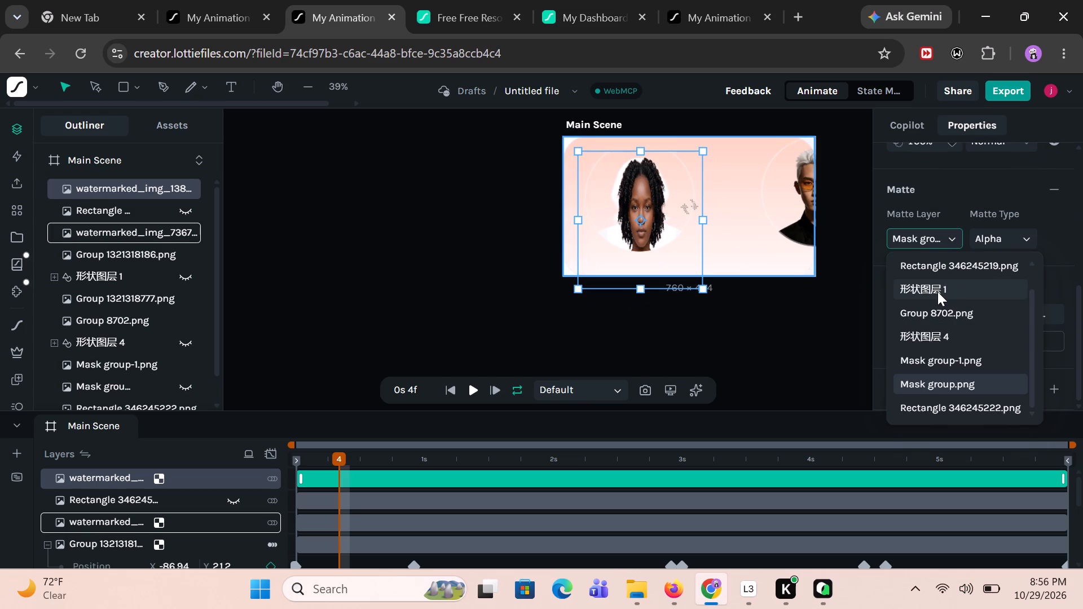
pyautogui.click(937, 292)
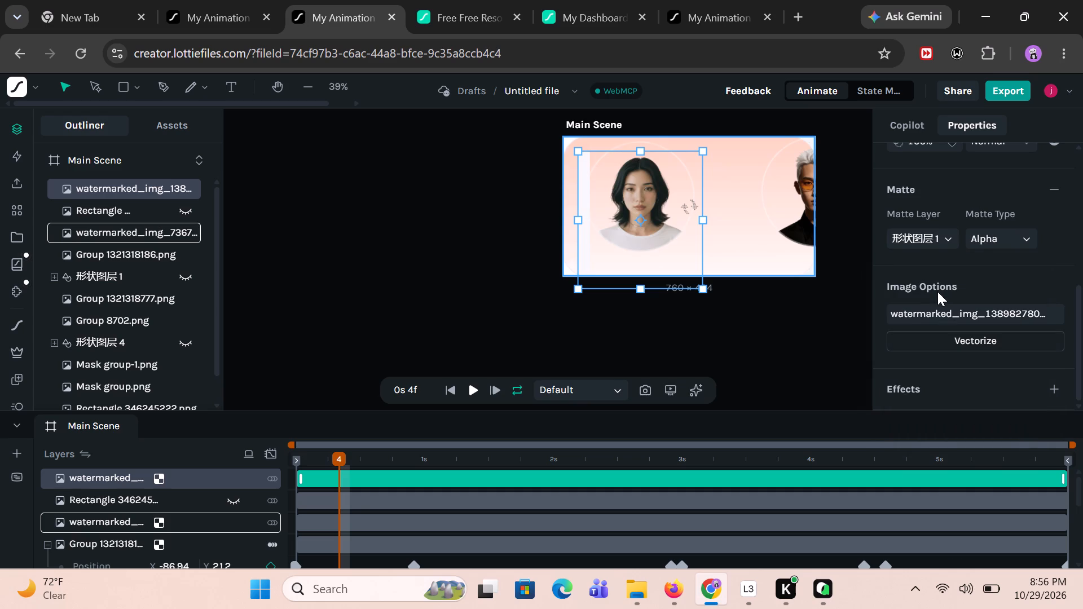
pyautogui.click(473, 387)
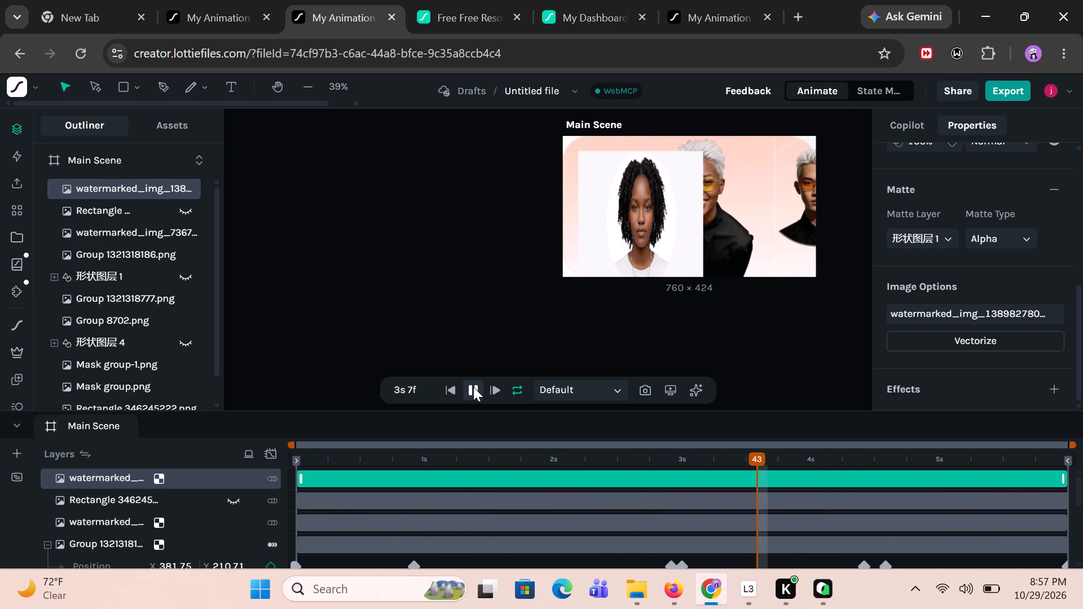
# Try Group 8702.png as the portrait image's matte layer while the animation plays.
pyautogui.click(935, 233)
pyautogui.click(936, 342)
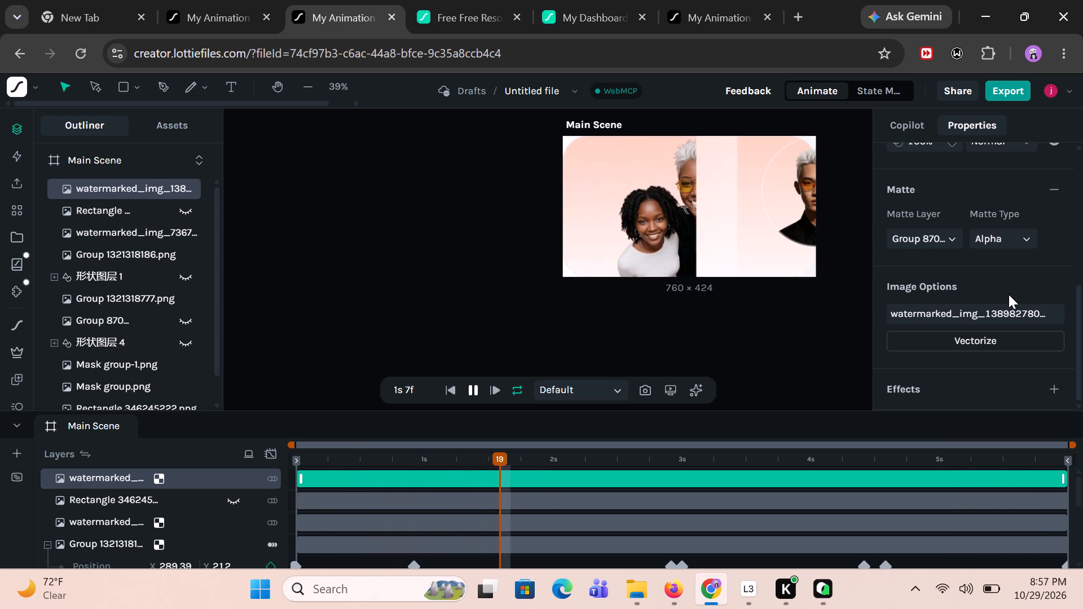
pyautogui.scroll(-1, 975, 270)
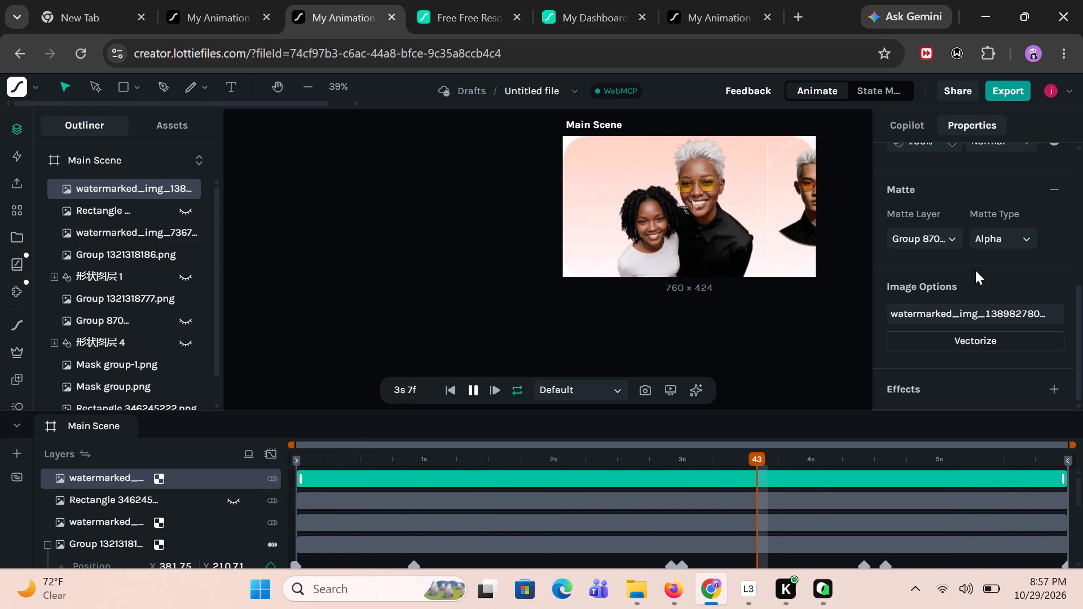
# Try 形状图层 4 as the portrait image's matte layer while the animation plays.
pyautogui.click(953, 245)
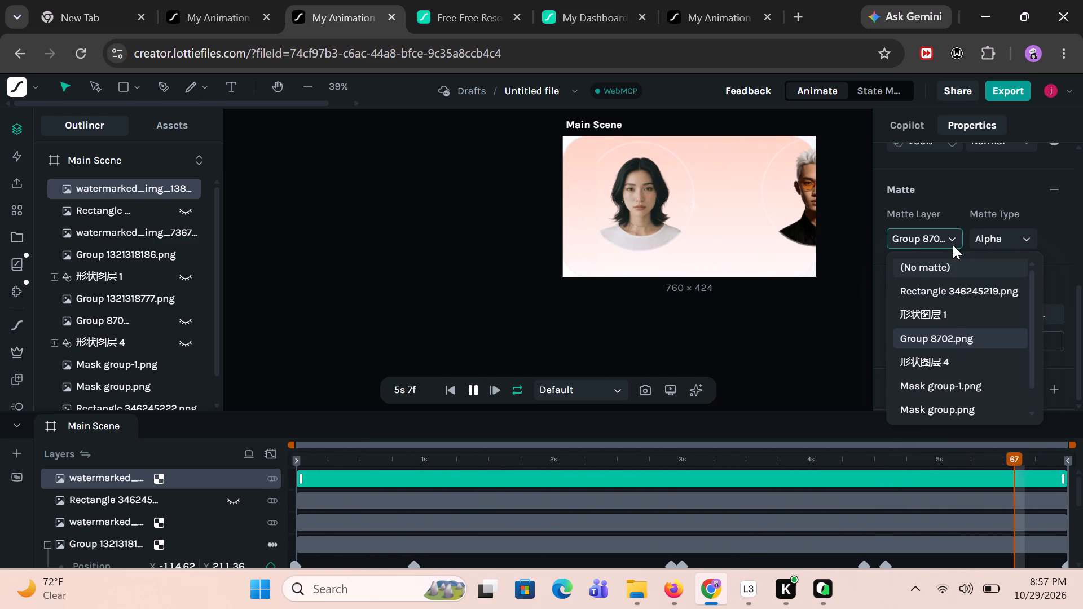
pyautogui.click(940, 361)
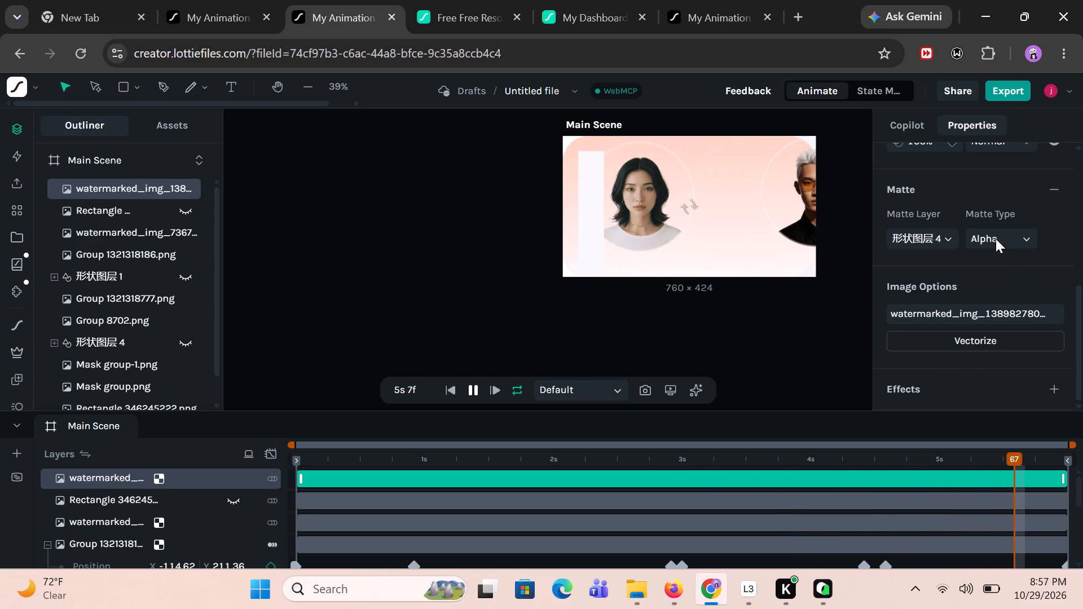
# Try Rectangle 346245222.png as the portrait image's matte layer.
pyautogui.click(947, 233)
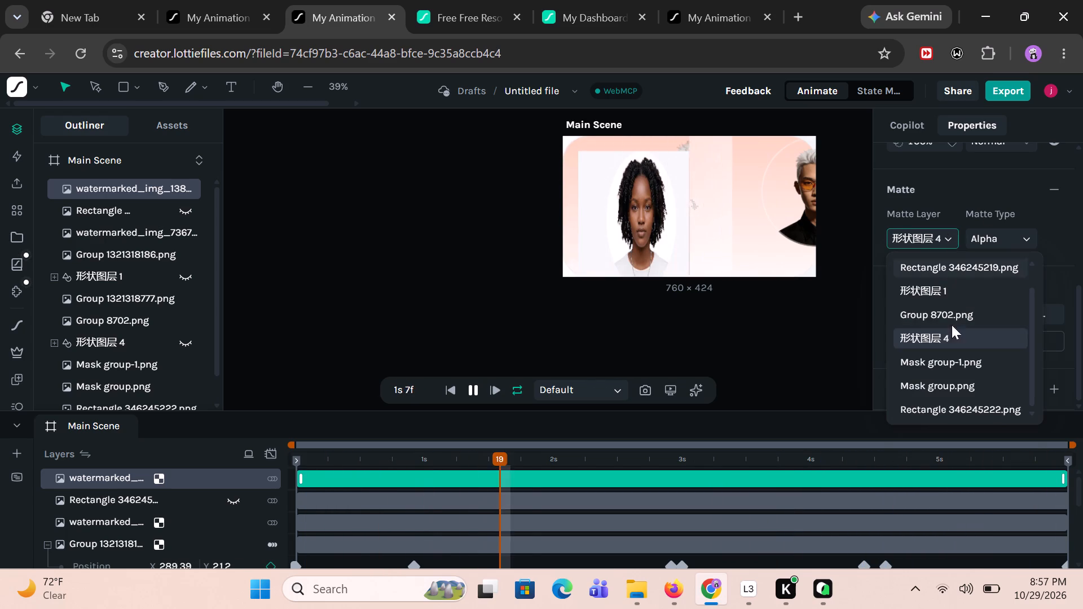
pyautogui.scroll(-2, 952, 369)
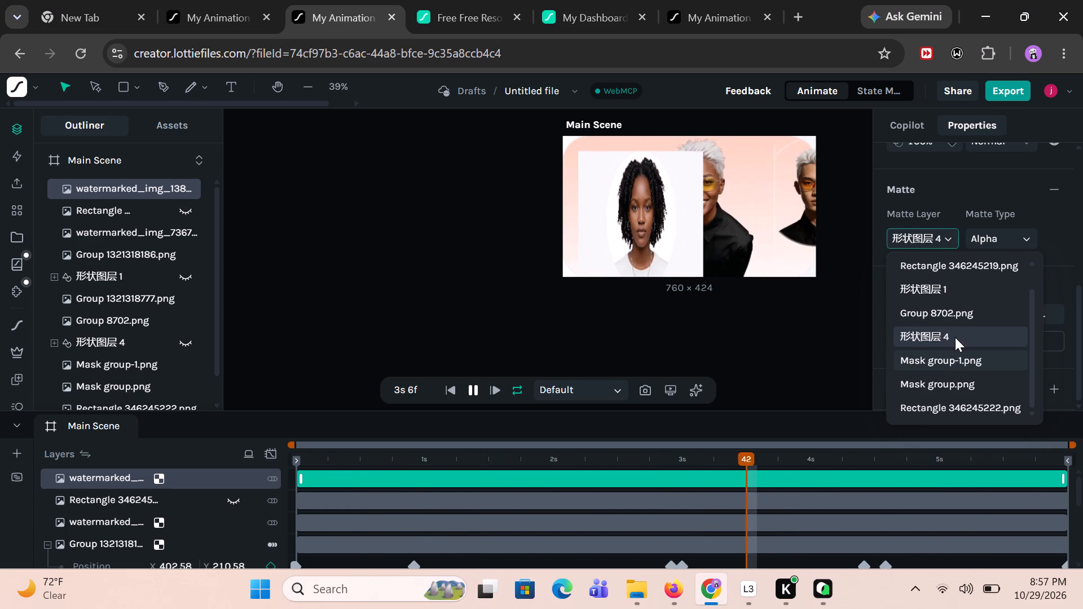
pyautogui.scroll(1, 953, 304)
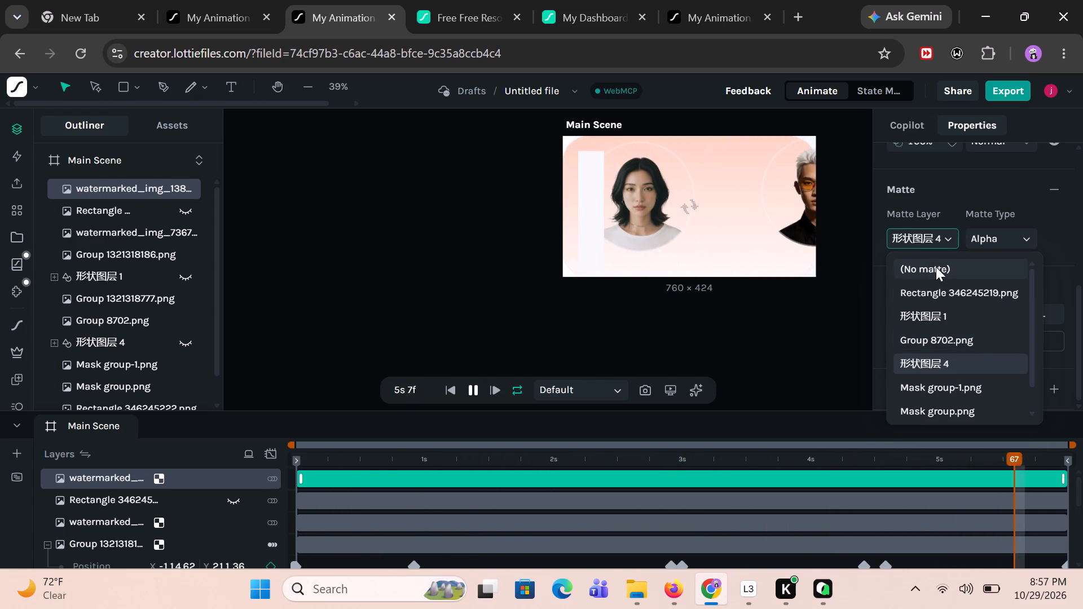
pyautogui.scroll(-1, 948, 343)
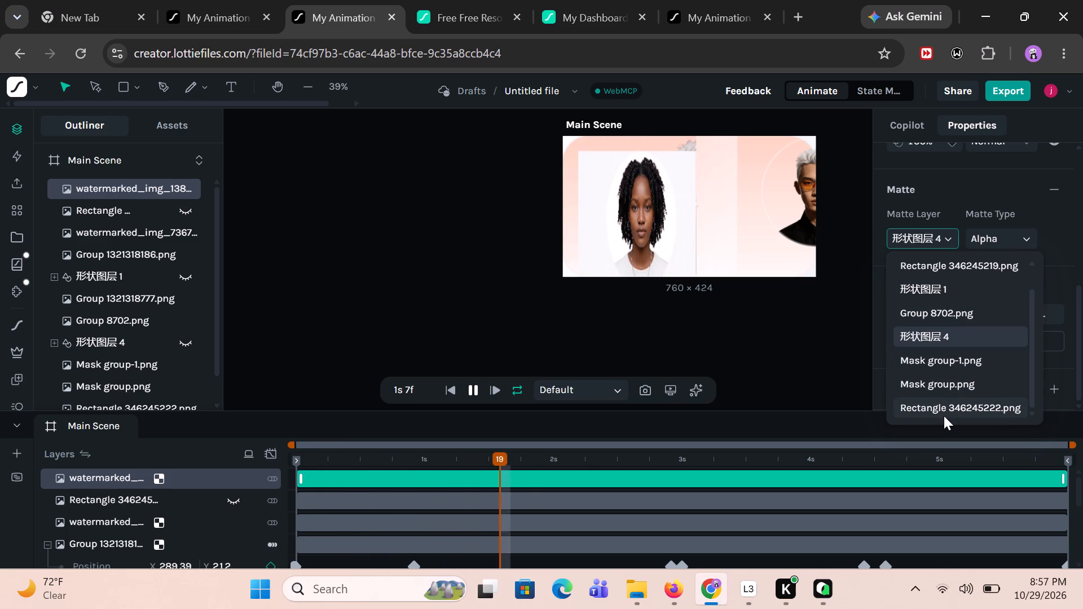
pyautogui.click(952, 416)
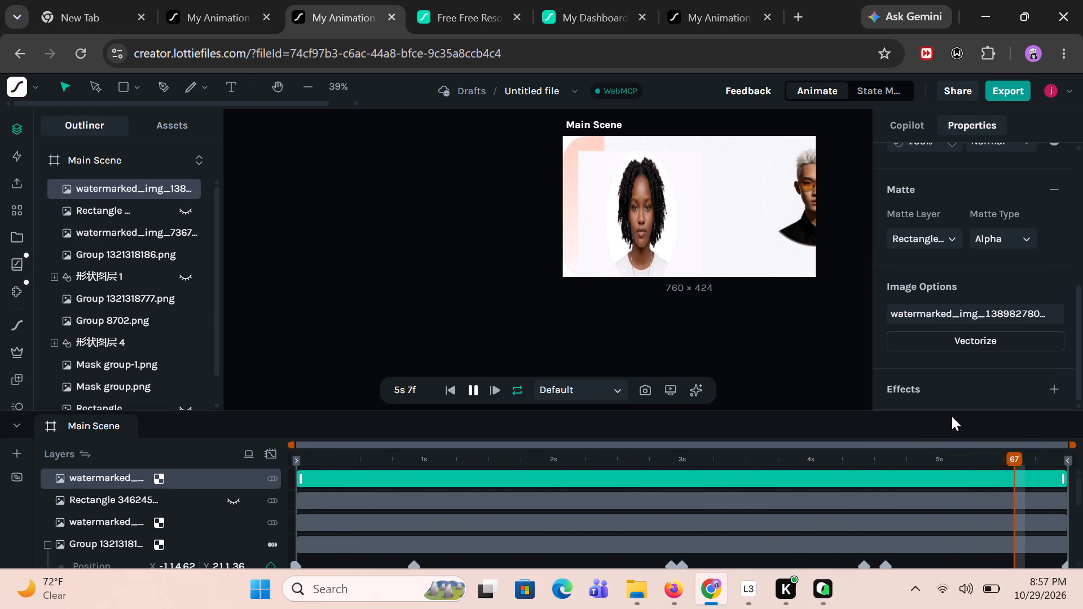
# Set the portrait image's matte layer back to 形状图层 4.
pyautogui.click(944, 237)
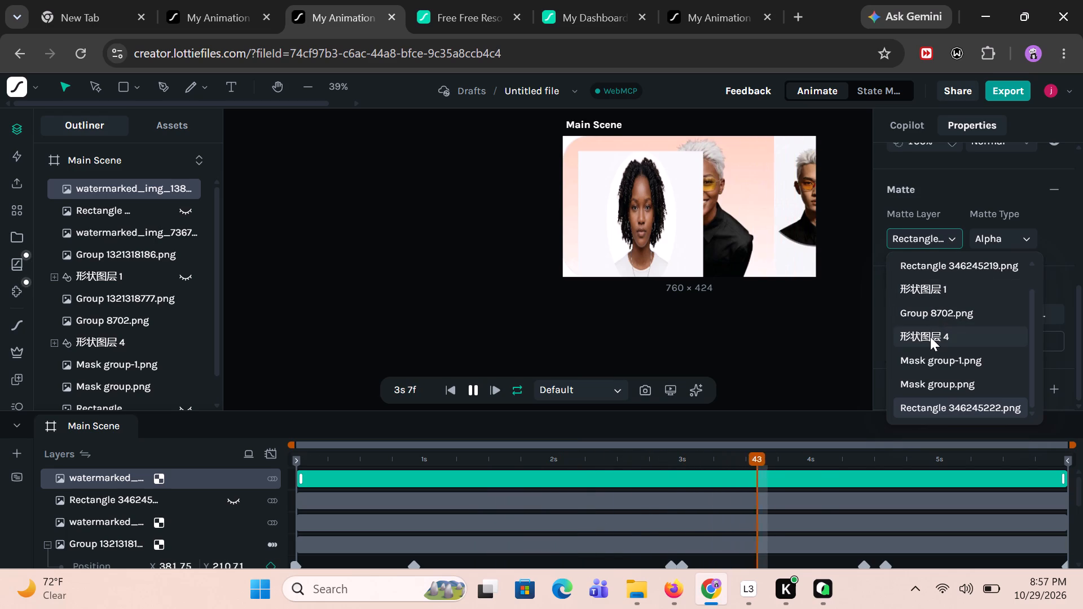
pyautogui.click(930, 337)
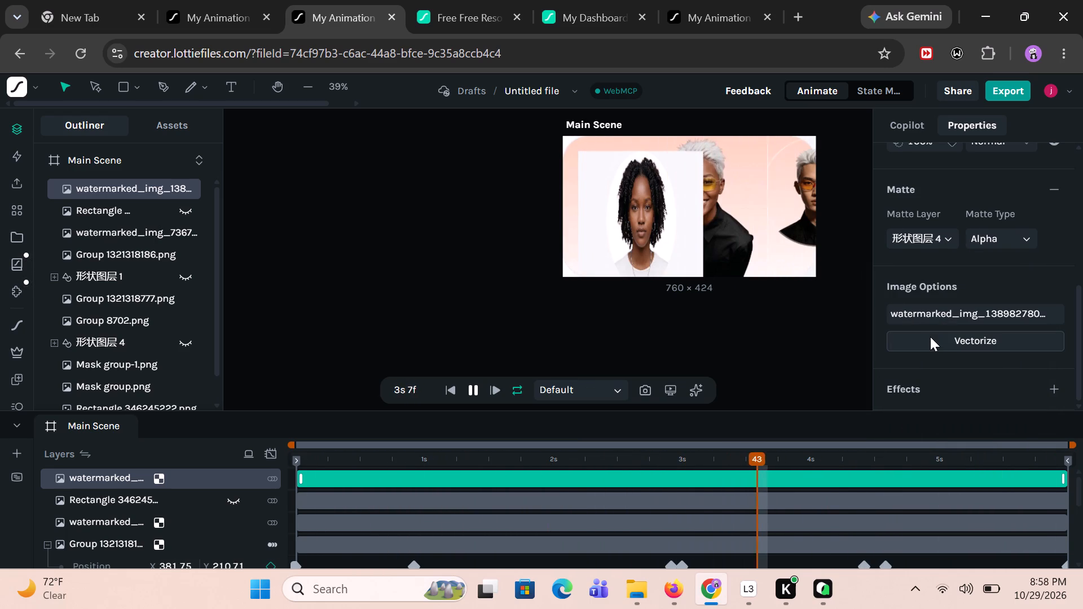
pyautogui.click(936, 244)
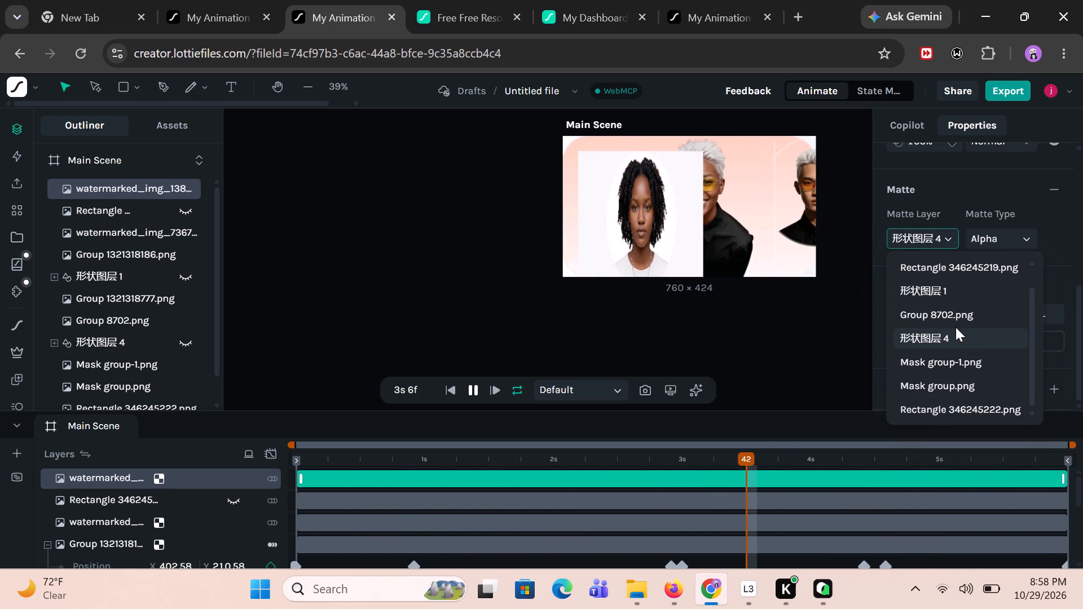
pyautogui.click(1049, 187)
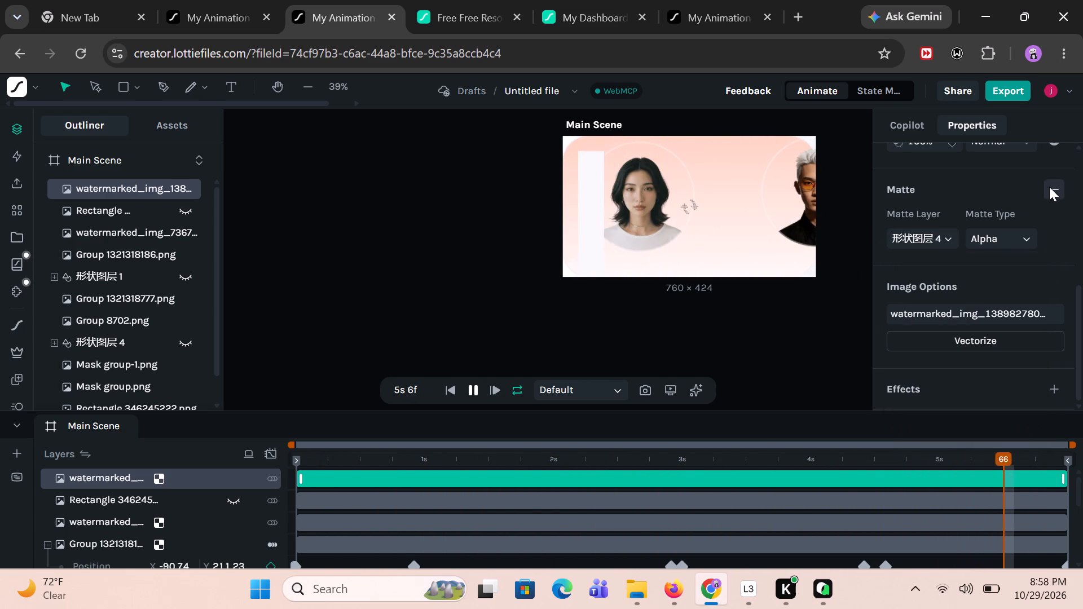
pyautogui.click(939, 239)
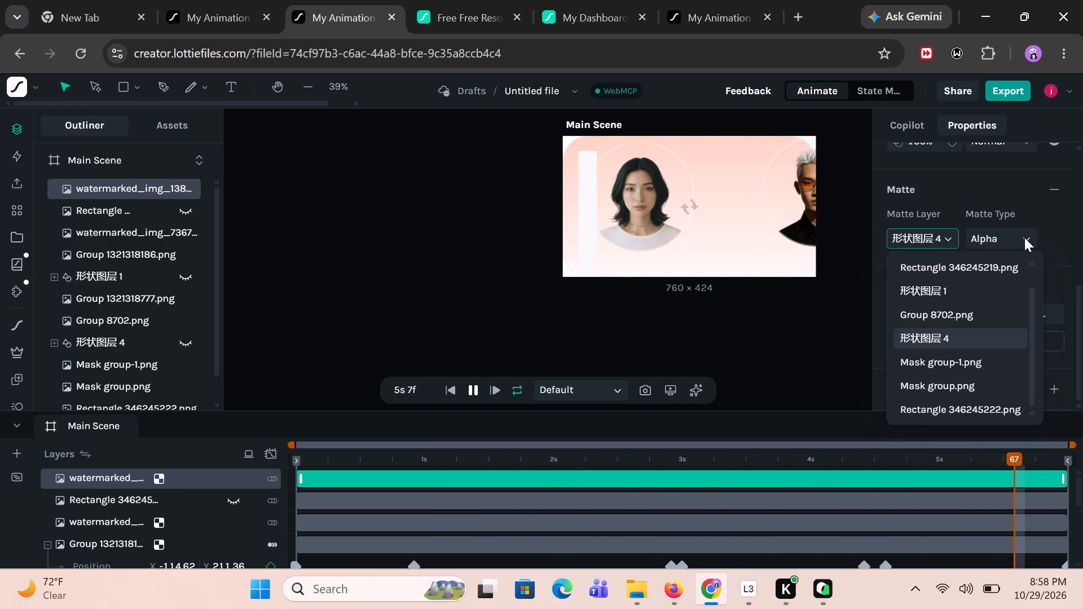
# Set the portrait image's matte type to Alpha Inverted.
pyautogui.click(1024, 237)
pyautogui.click(1024, 237)
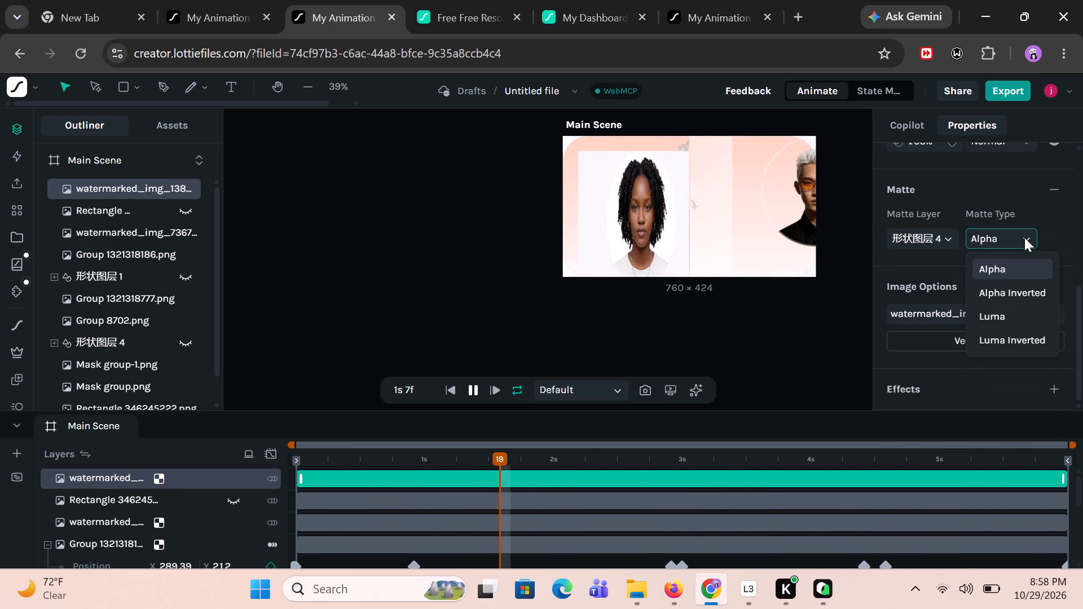
pyautogui.click(1013, 292)
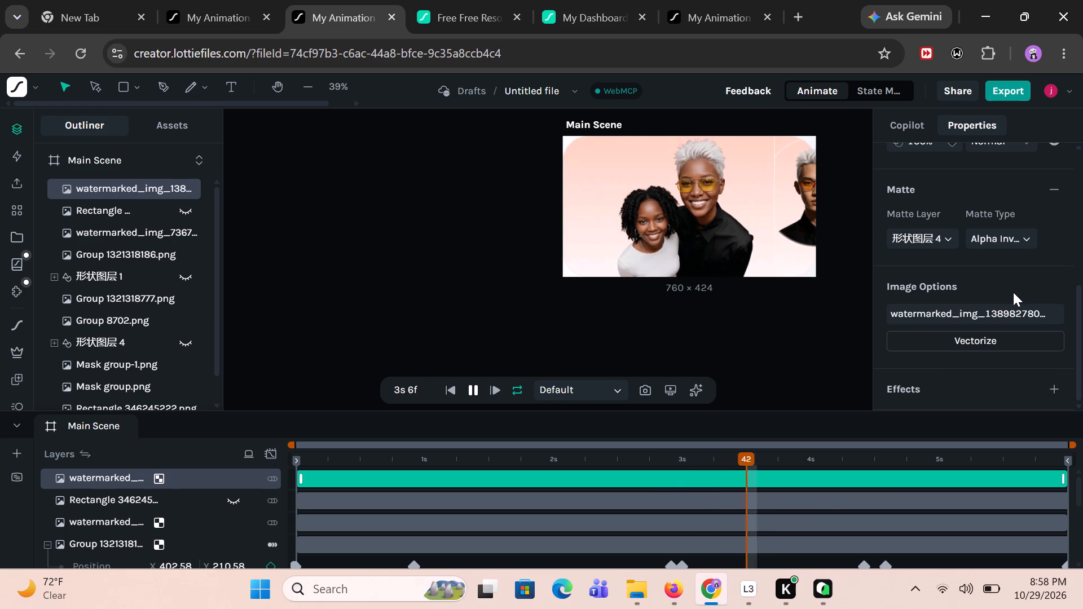
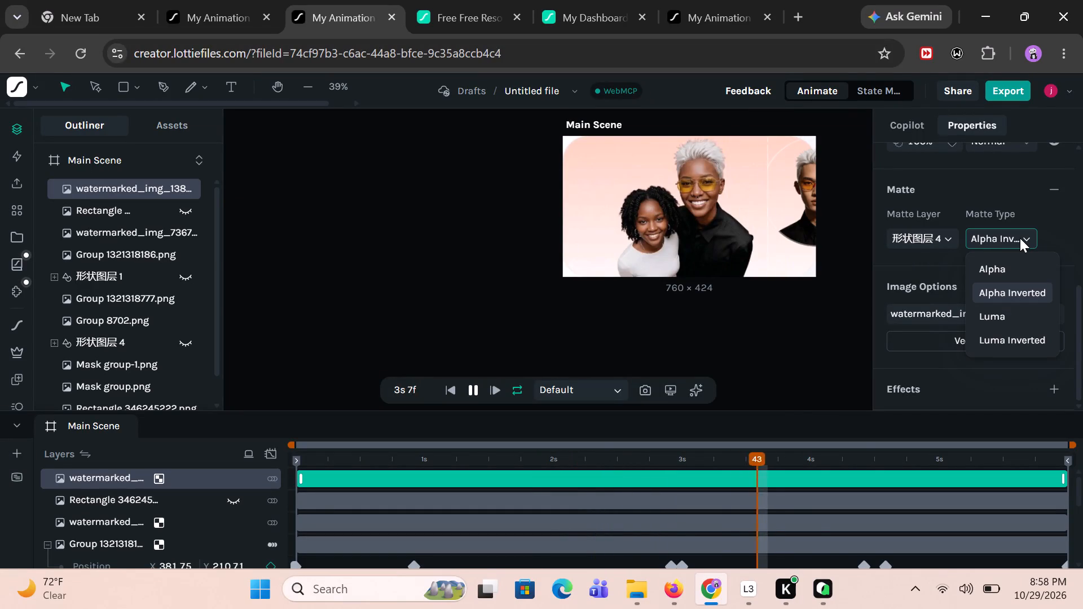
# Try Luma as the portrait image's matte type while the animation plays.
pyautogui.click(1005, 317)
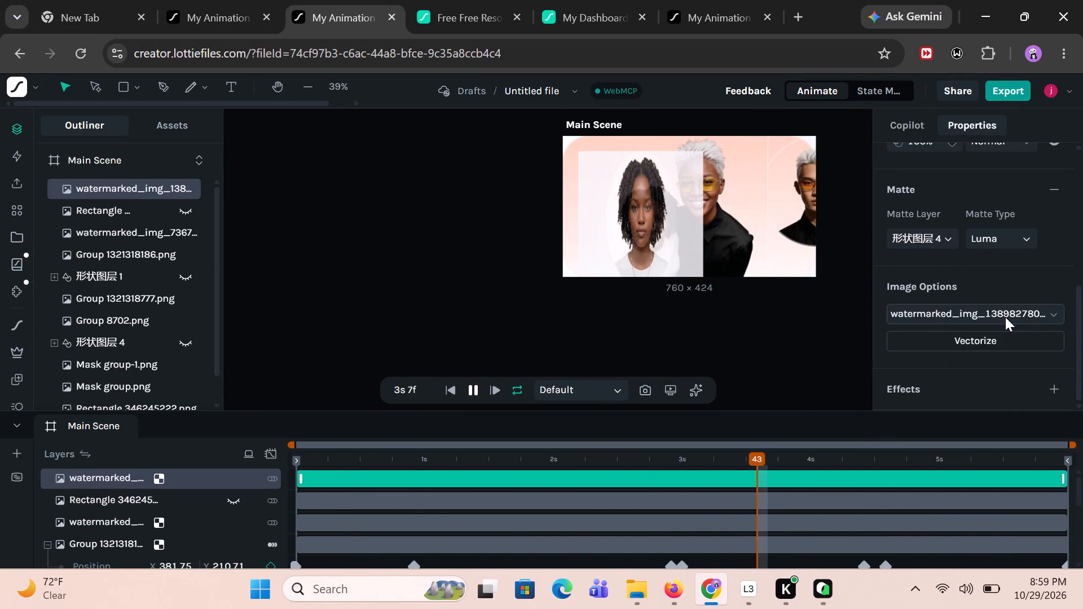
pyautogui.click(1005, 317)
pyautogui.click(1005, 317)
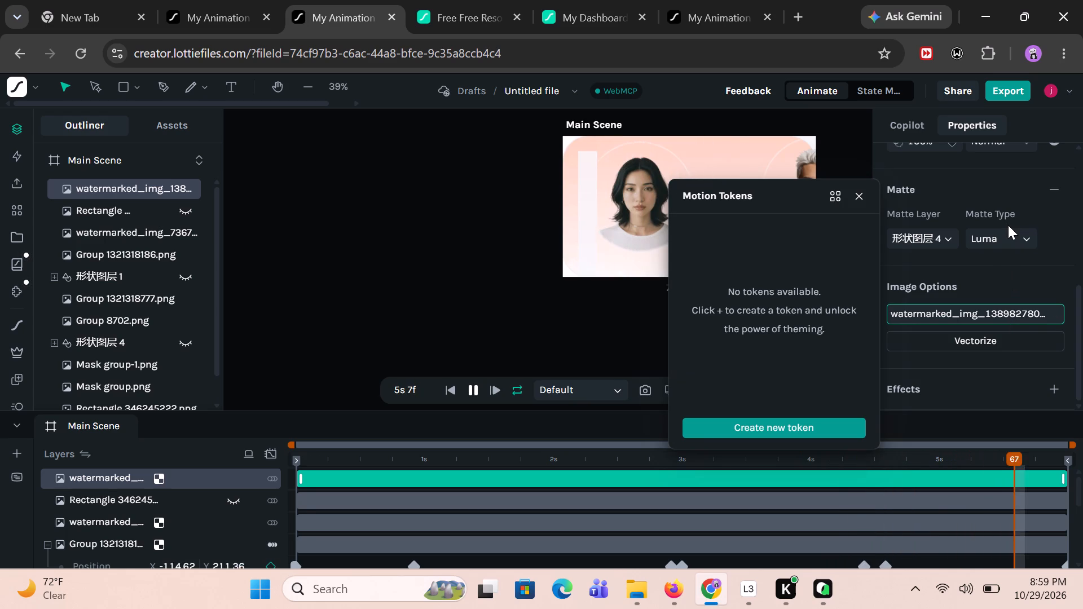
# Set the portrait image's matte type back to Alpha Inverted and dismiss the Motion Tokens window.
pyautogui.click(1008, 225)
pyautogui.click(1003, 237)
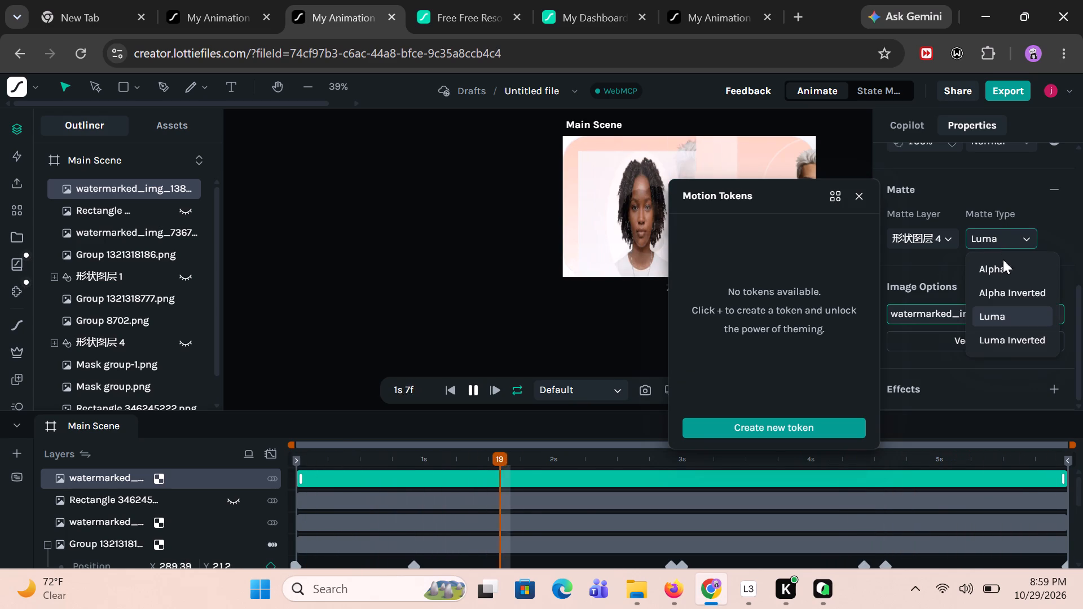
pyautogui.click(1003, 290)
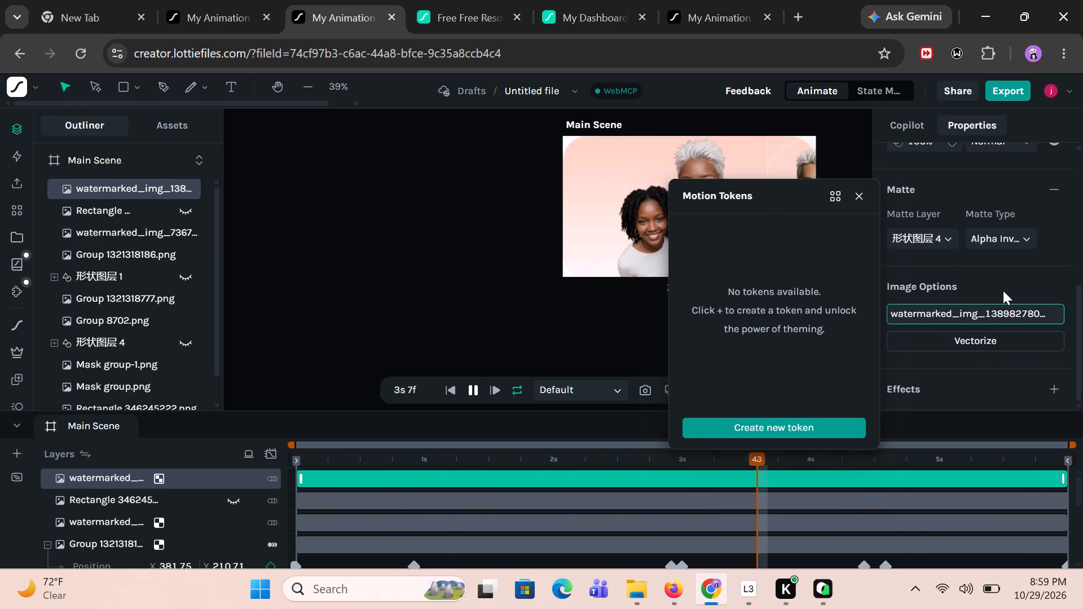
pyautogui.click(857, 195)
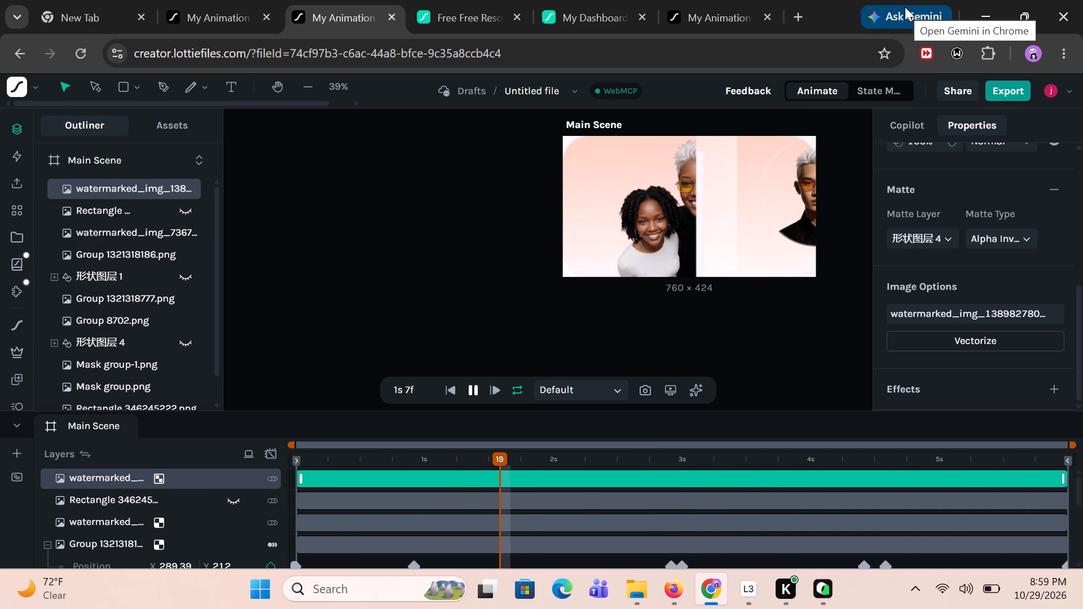
# Capture a screen snip of the plain peach background beside the two people in the Main Scene.
pyautogui.press('shift+super+s')
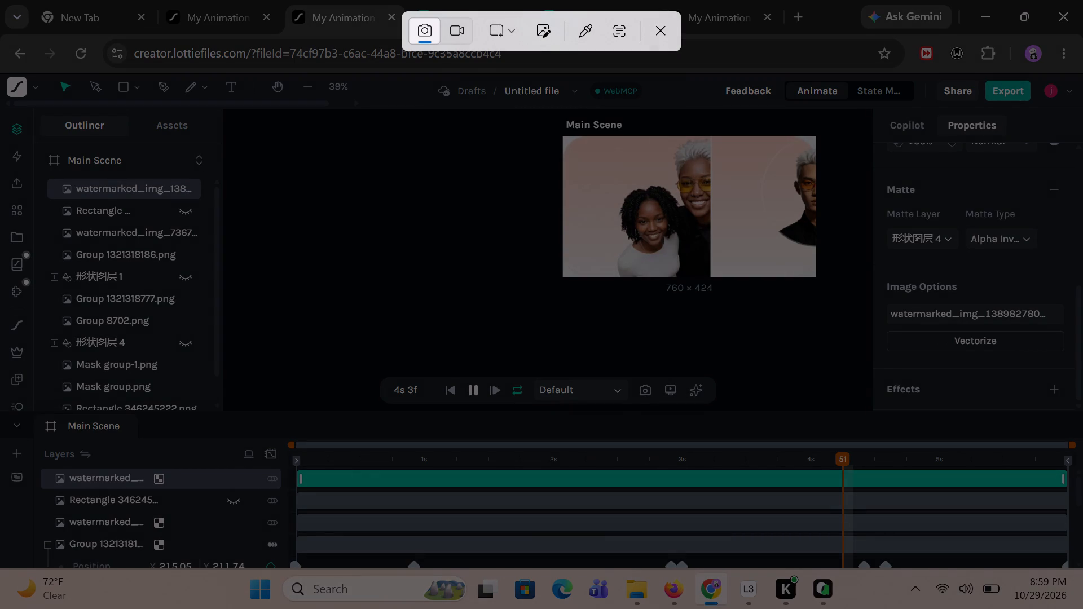
pyautogui.moveTo(578, 147); pyautogui.dragTo(620, 230)
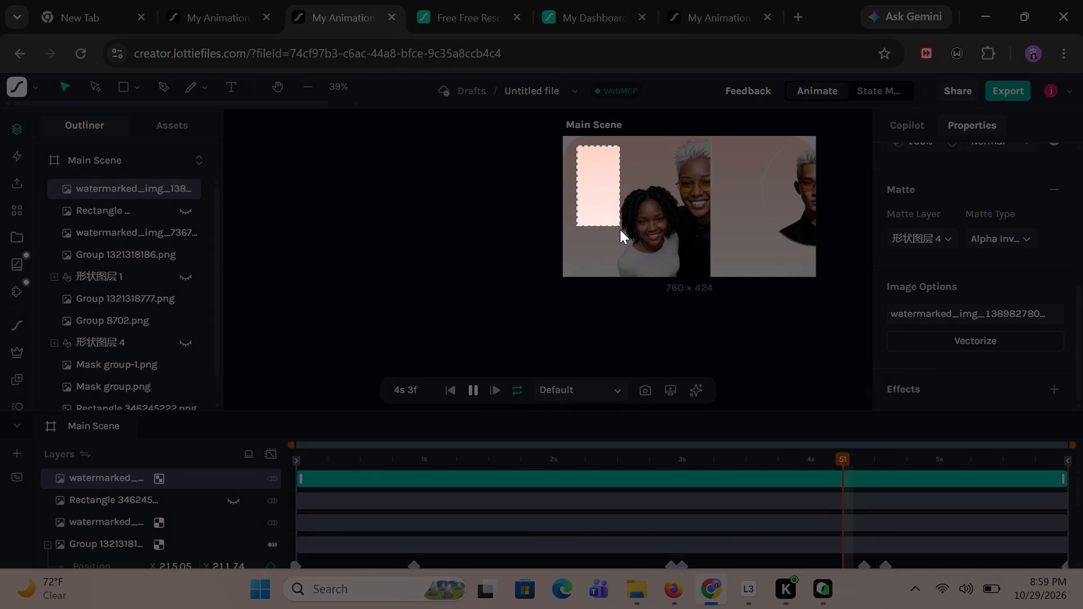
pyautogui.moveTo(620, 230); pyautogui.dragTo(620, 230)
pyautogui.moveTo(620, 230); pyautogui.dragTo(614, 231)
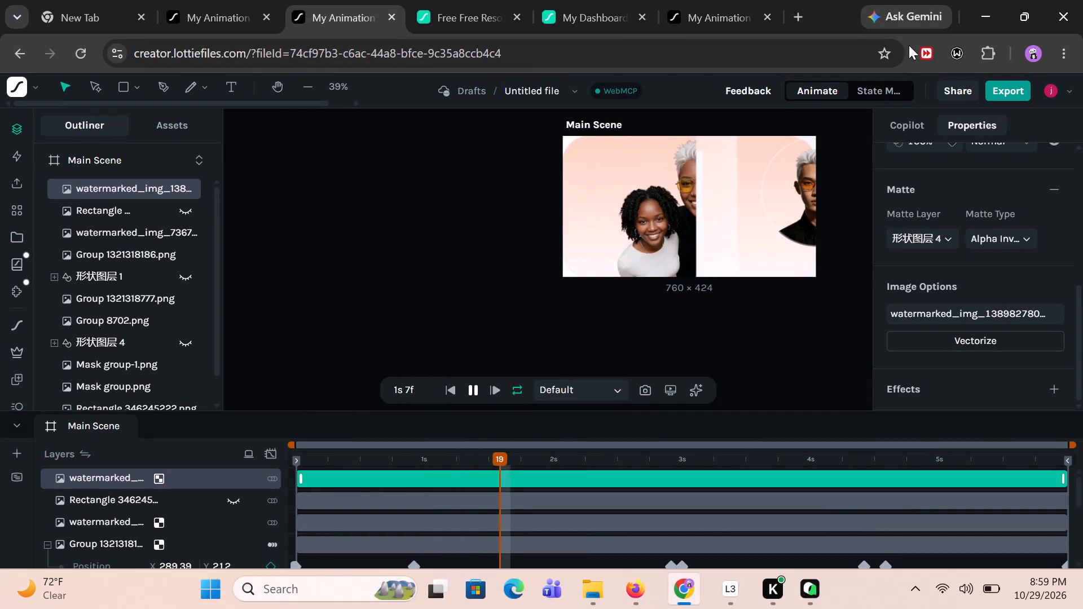